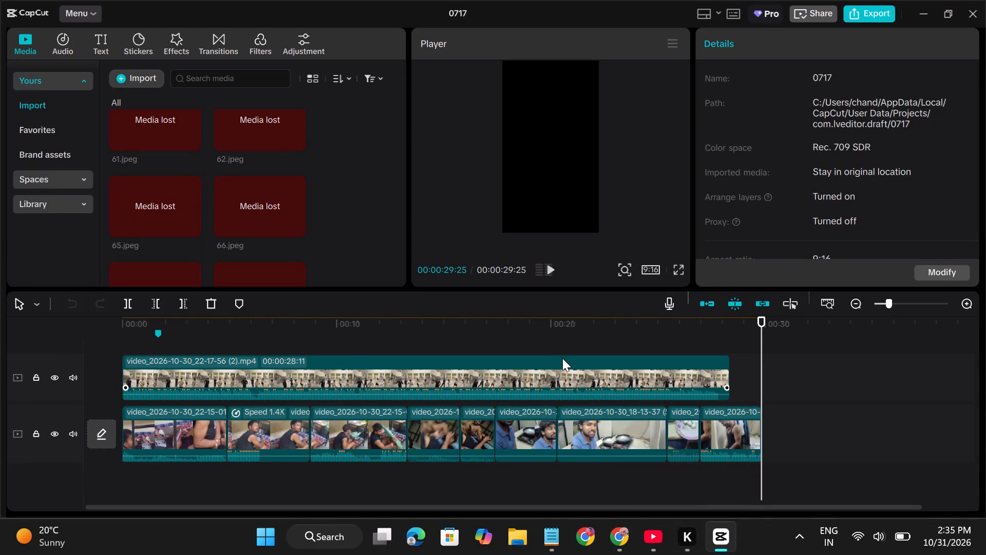
Play back the timeline from about 00:00:06:25 to 00:00:21:21 to review the edited clips.
{"action": "left_click", "coordinate": [514, 337]}
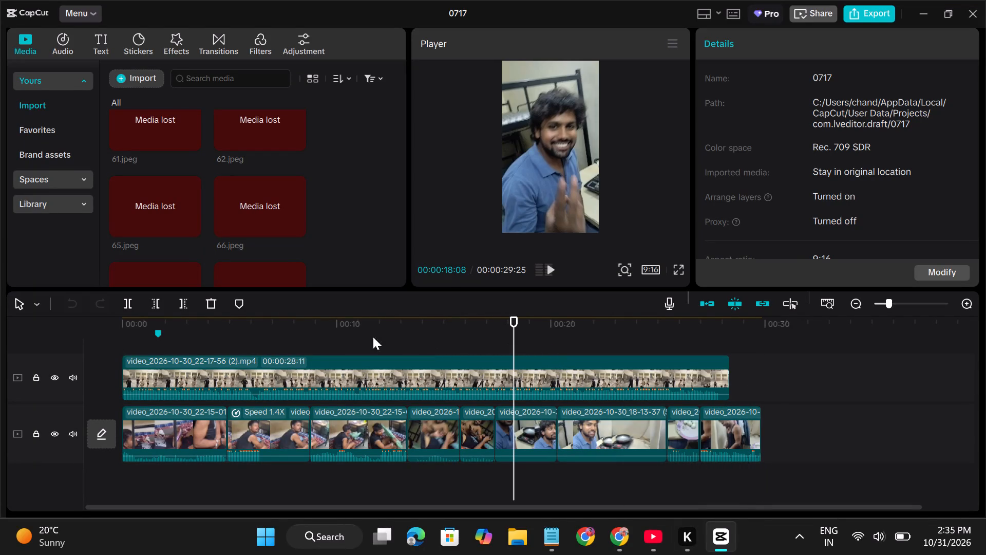
{"action": "left_click", "coordinate": [269, 336]}
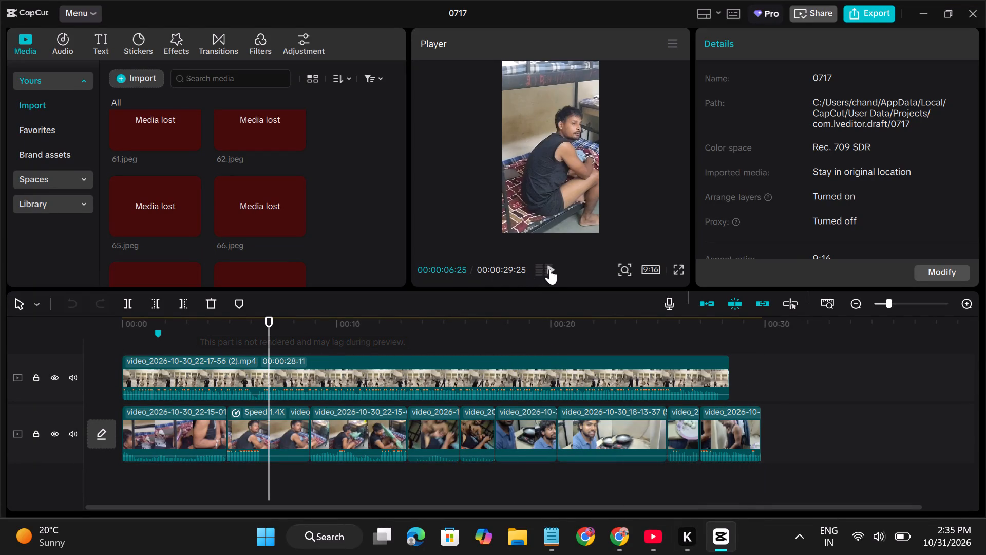
{"action": "left_click", "coordinate": [552, 267]}
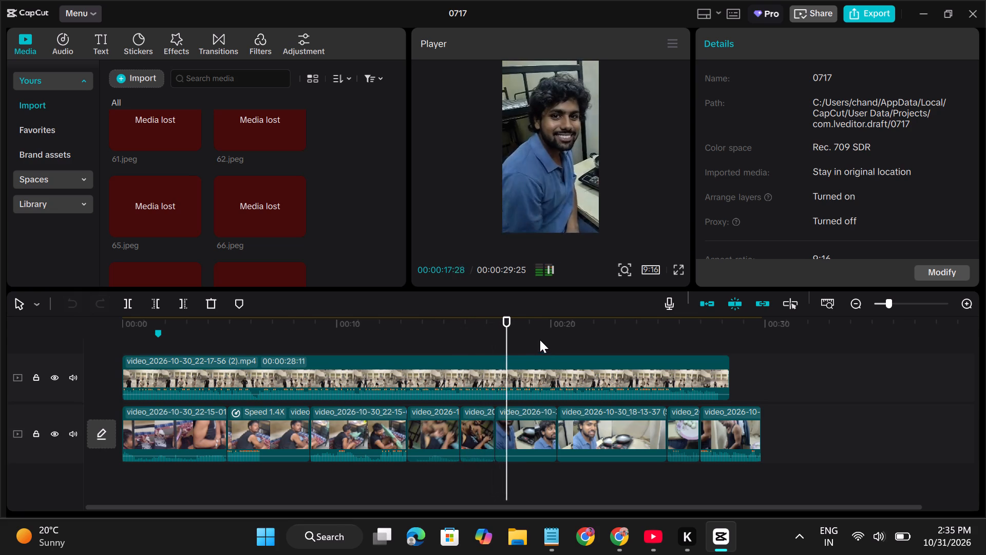
{"action": "left_click", "coordinate": [551, 268]}
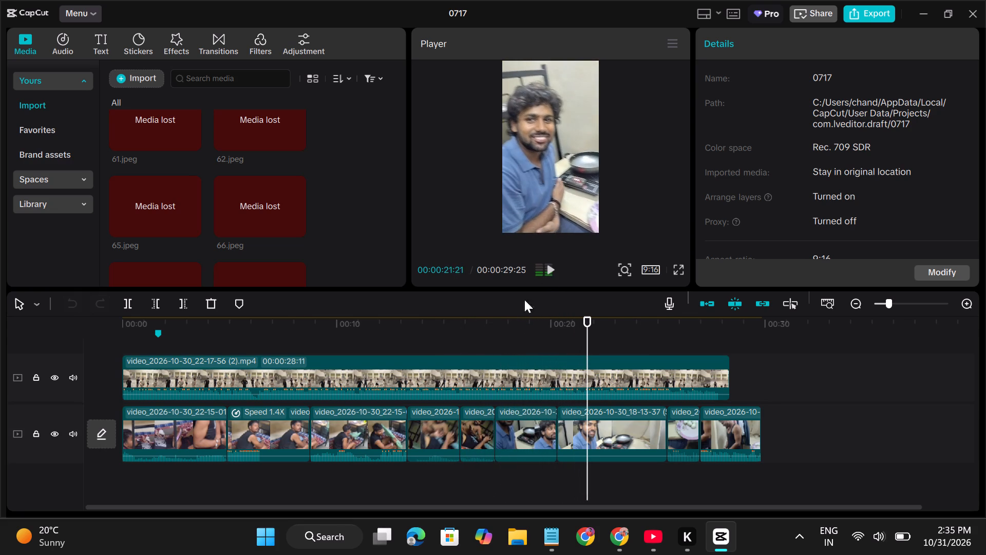
Split the upper-track clip video_2026-10-30_22-17-56 (2).mp4 at 00:00:10:27.
{"action": "left_click", "coordinate": [410, 363]}
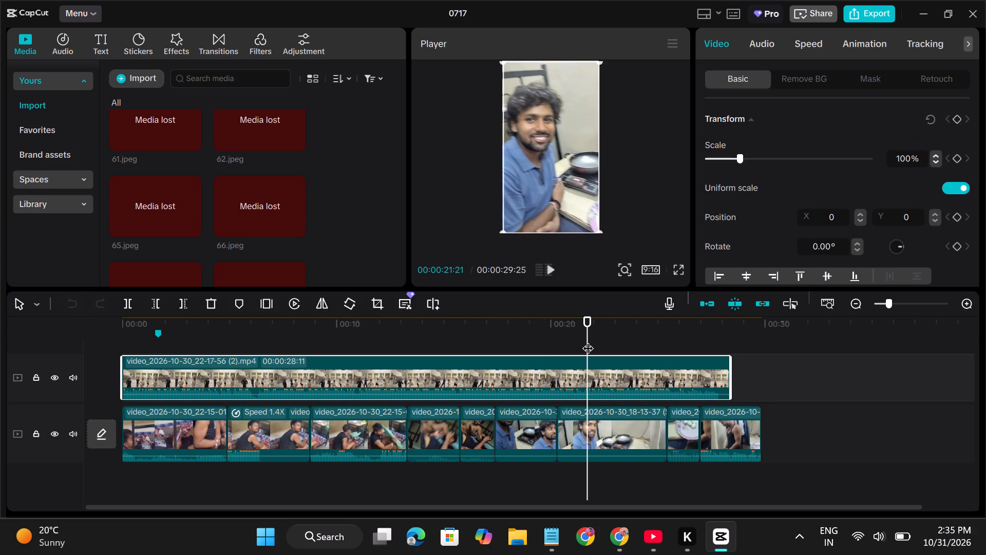
{"action": "left_click_drag", "start_coordinate": [587, 340], "coordinate": [356, 331]}
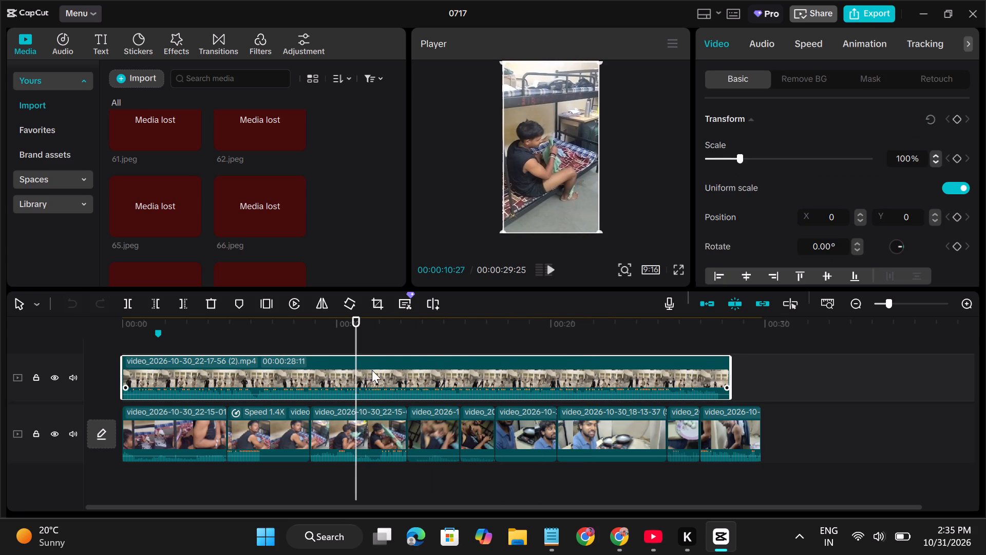
{"action": "left_click", "coordinate": [375, 375]}
{"action": "left_click", "coordinate": [129, 301]}
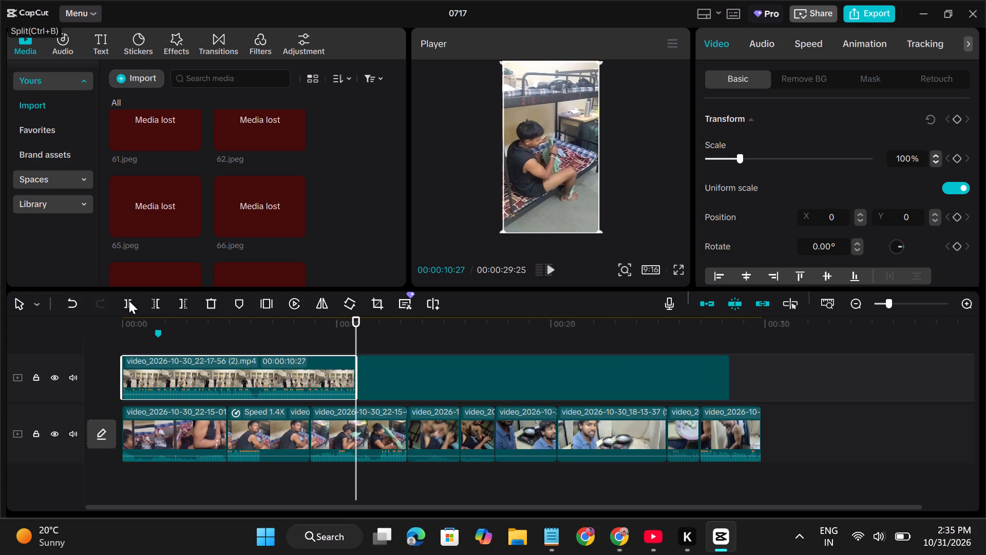
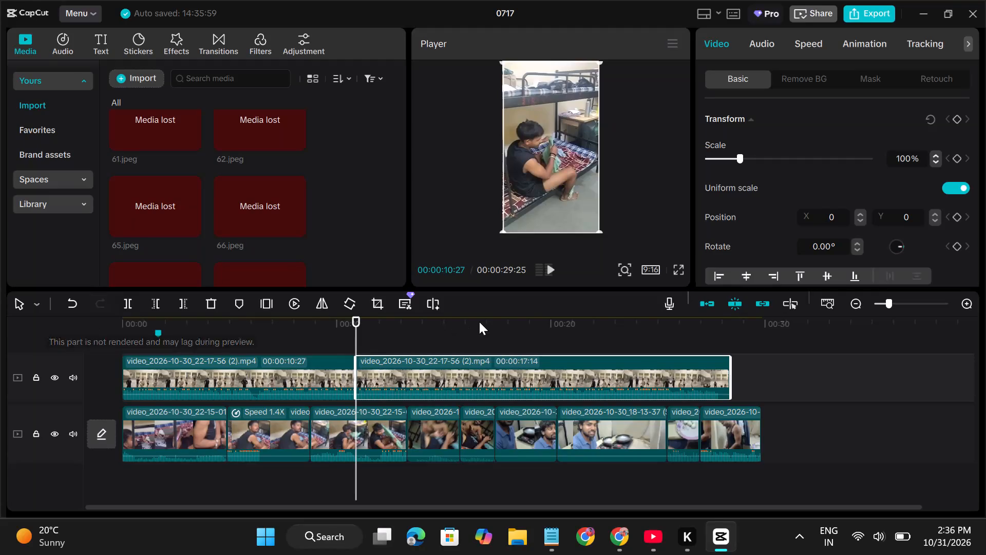
Play back the timeline from 00:00:16:09, and again from 00:00:05:14 through the end, to review the edited clips.
{"action": "left_click", "coordinate": [471, 335]}
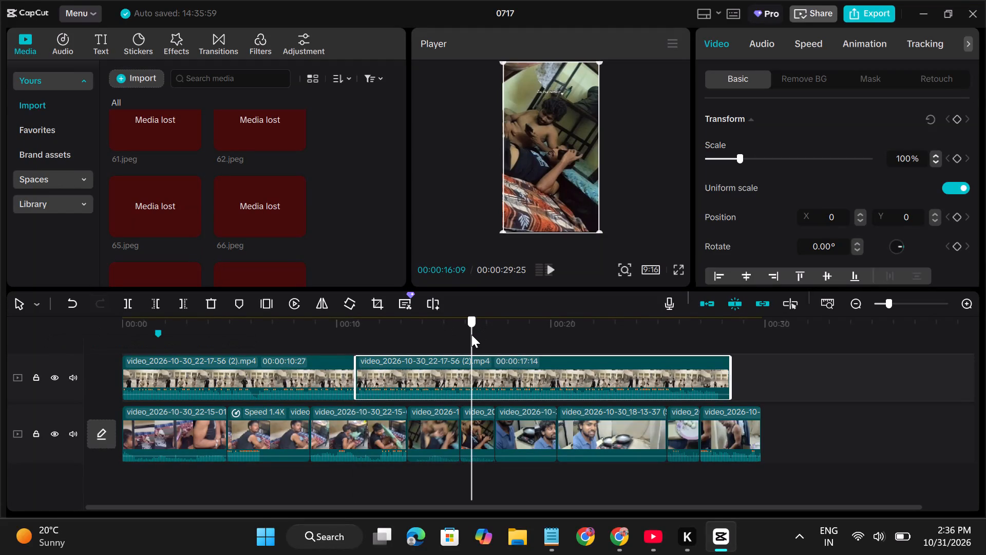
{"action": "left_click", "coordinate": [549, 271]}
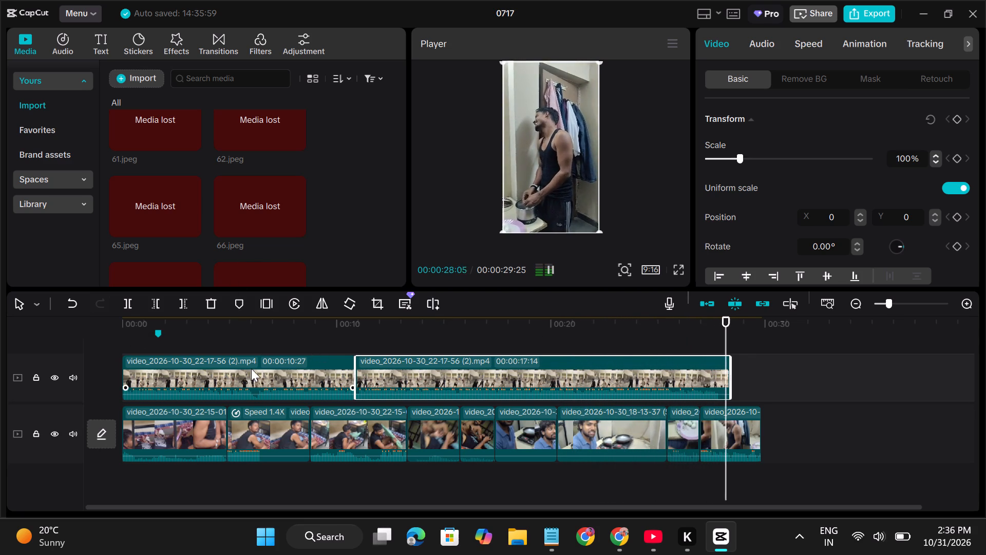
{"action": "left_click", "coordinate": [239, 354]}
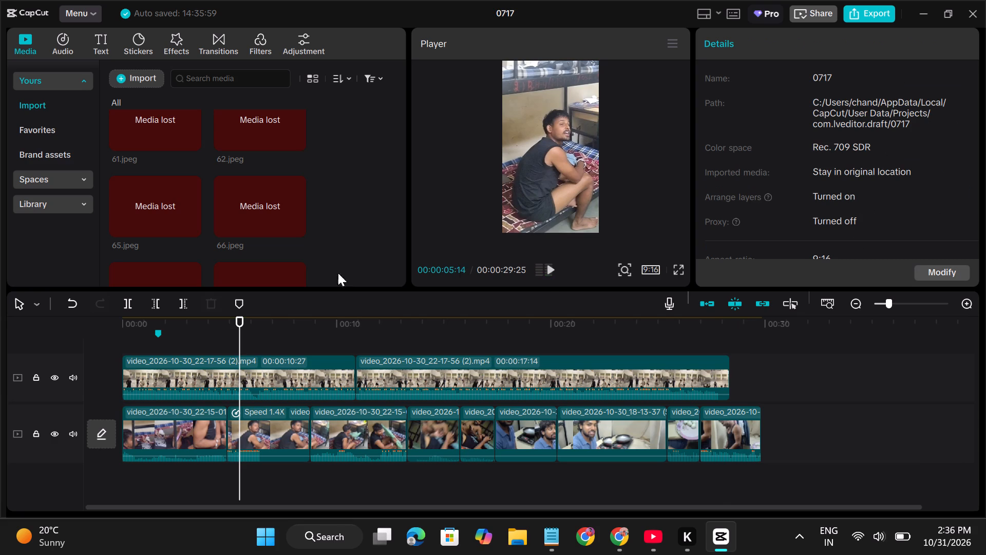
{"action": "left_click", "coordinate": [549, 269]}
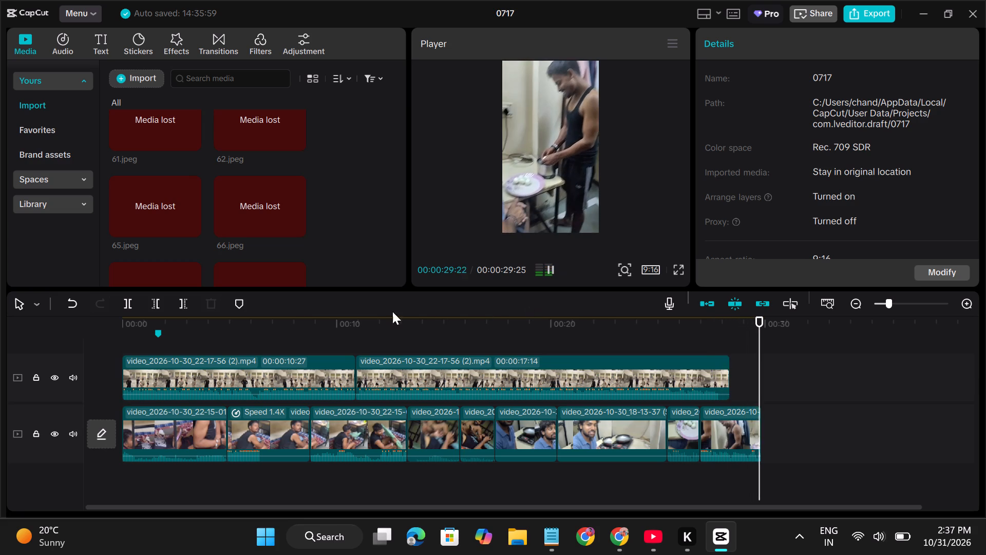
{"action": "left_click", "coordinate": [548, 271]}
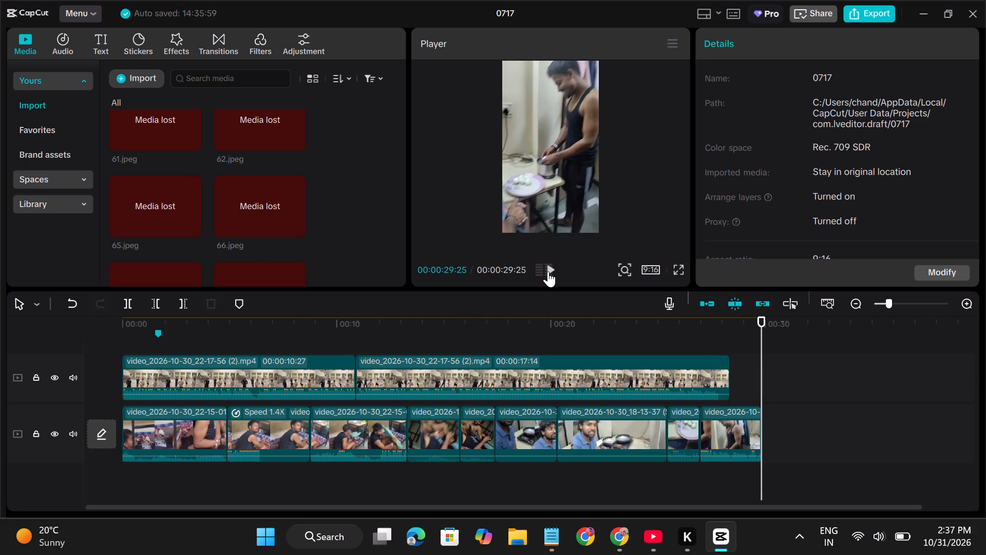
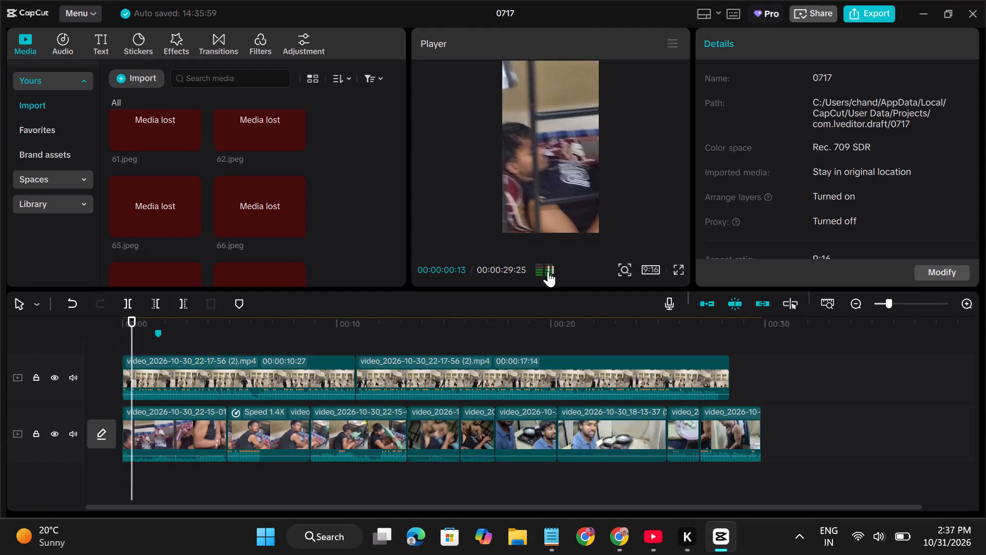
Split the upper-track and lower-track clips at 00:00:16:20.
{"action": "left_click", "coordinate": [427, 363]}
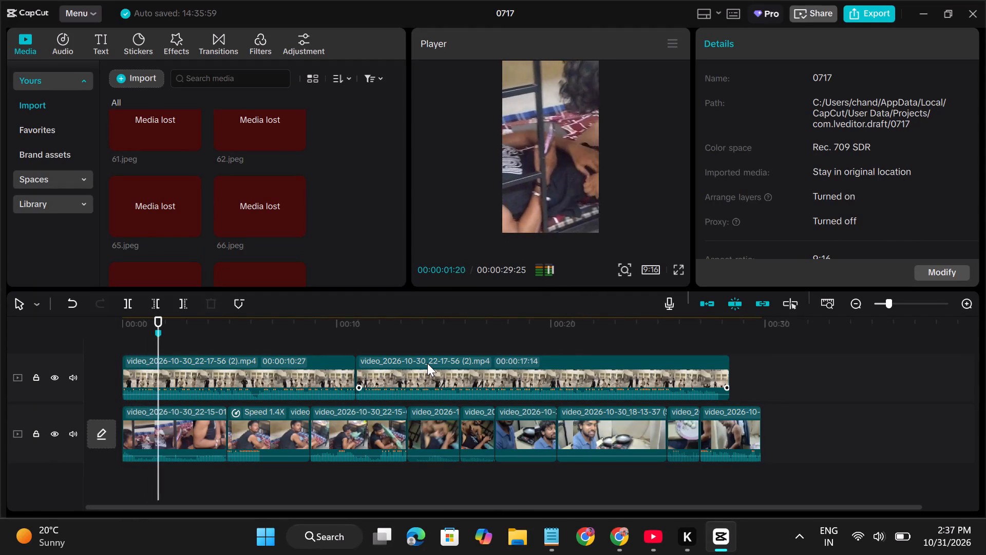
{"action": "left_click", "coordinate": [479, 345]}
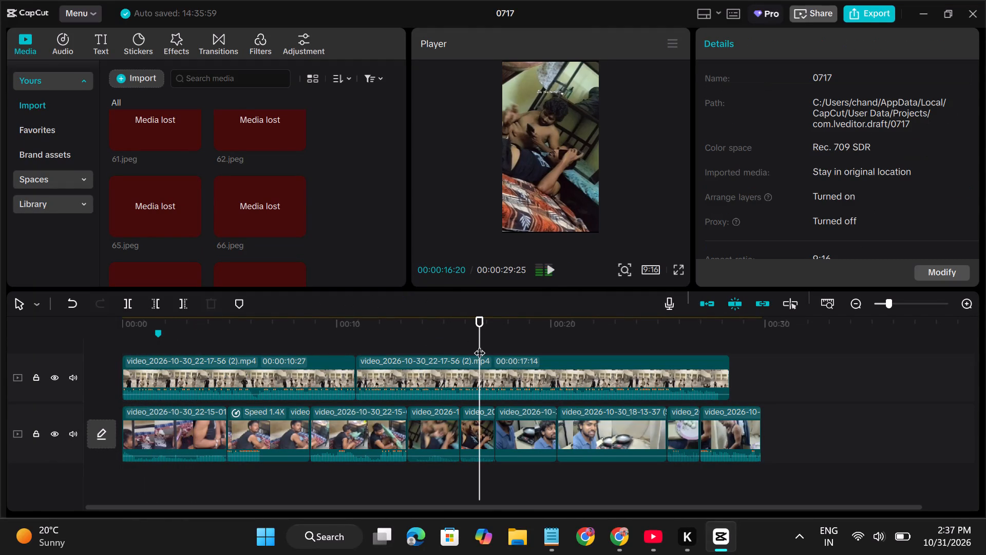
{"action": "left_click", "coordinate": [124, 307]}
{"action": "left_click", "coordinate": [505, 383]}
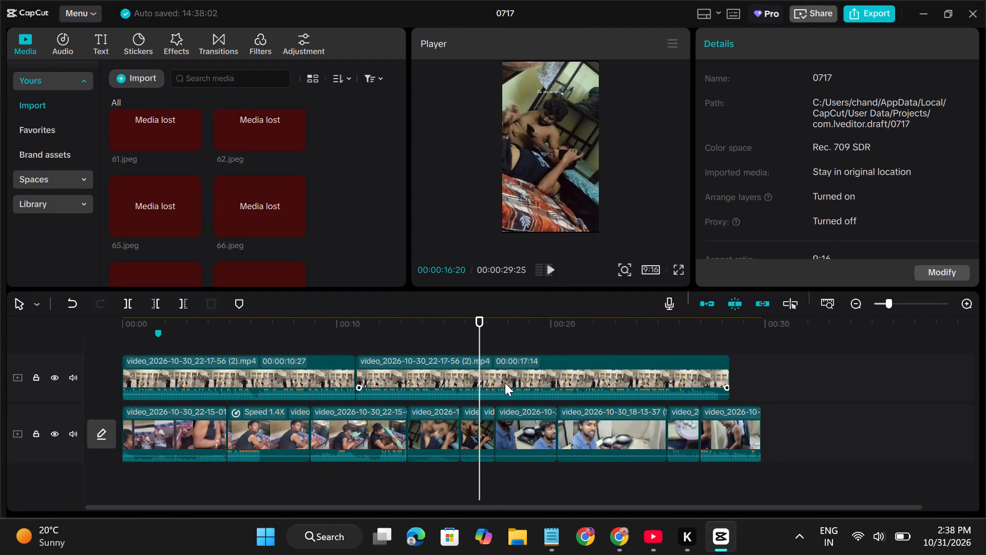
{"action": "left_click", "coordinate": [129, 303]}
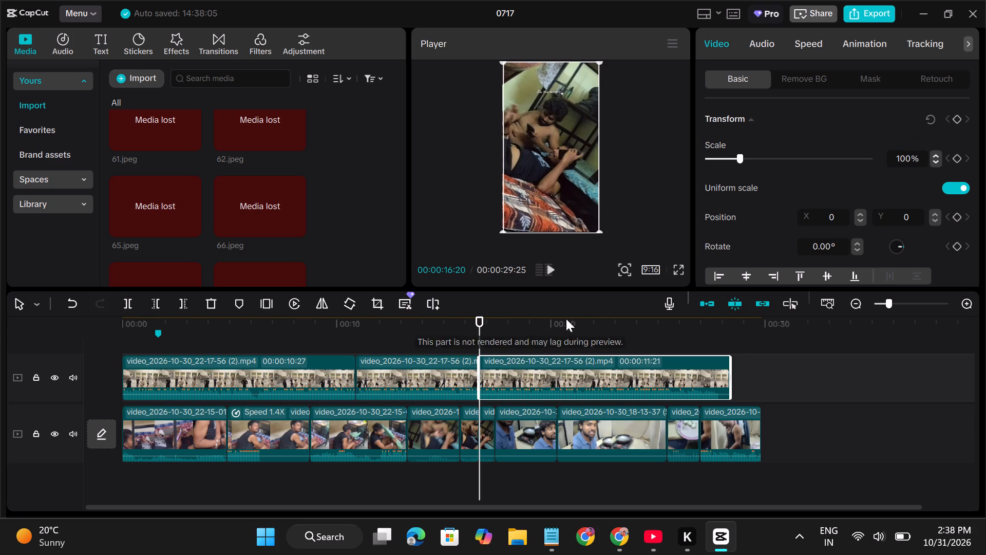
Split the clips on both the lower and upper tracks at 00:00:21:13.
{"action": "left_click", "coordinate": [581, 339]}
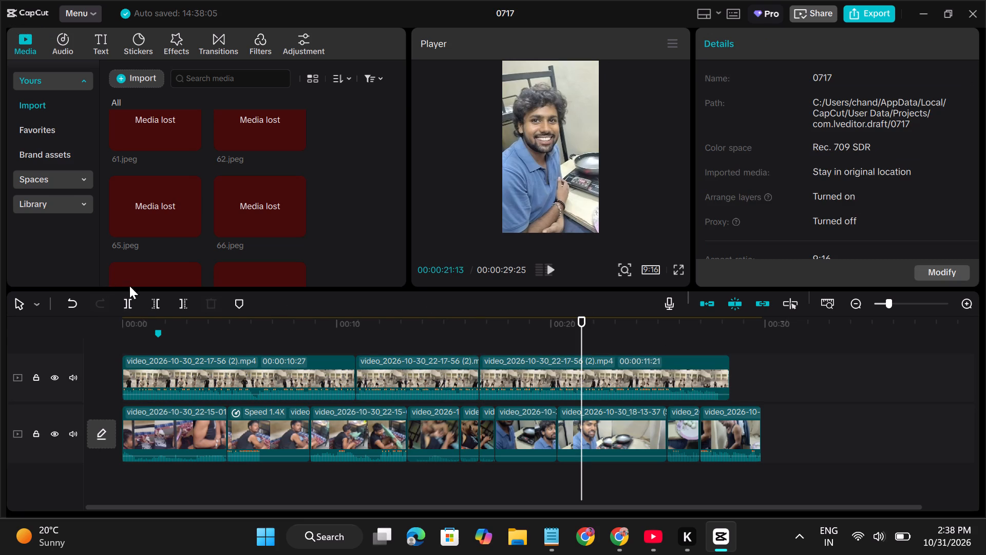
{"action": "left_click", "coordinate": [128, 300]}
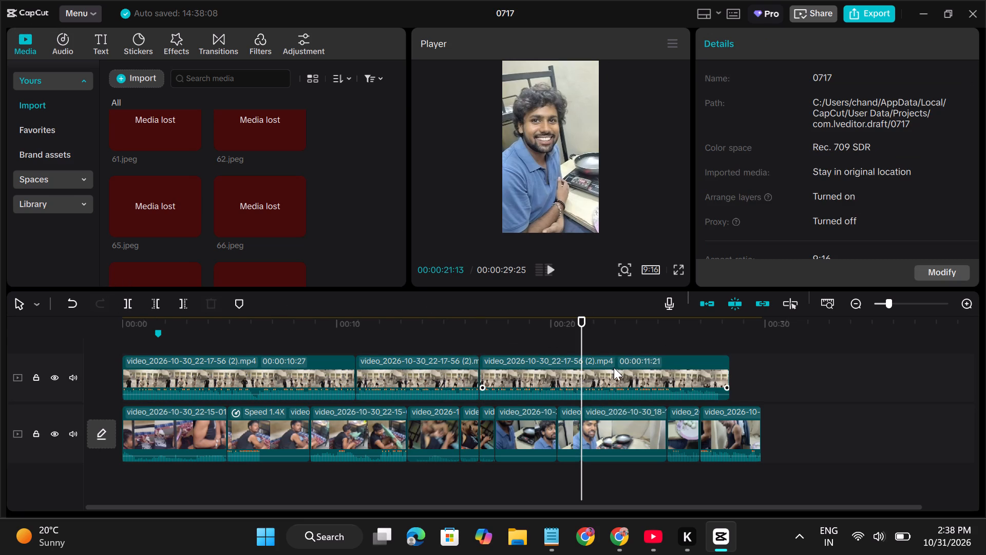
{"action": "left_click", "coordinate": [610, 367]}
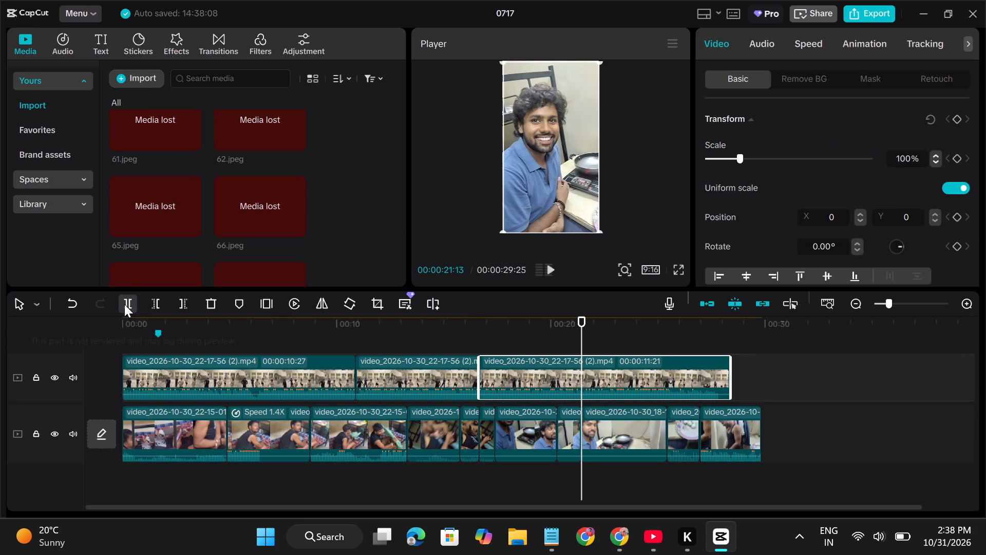
{"action": "left_click", "coordinate": [124, 304]}
Split the first upper-track clip at 00:00:05:20.
{"action": "left_click", "coordinate": [244, 345]}
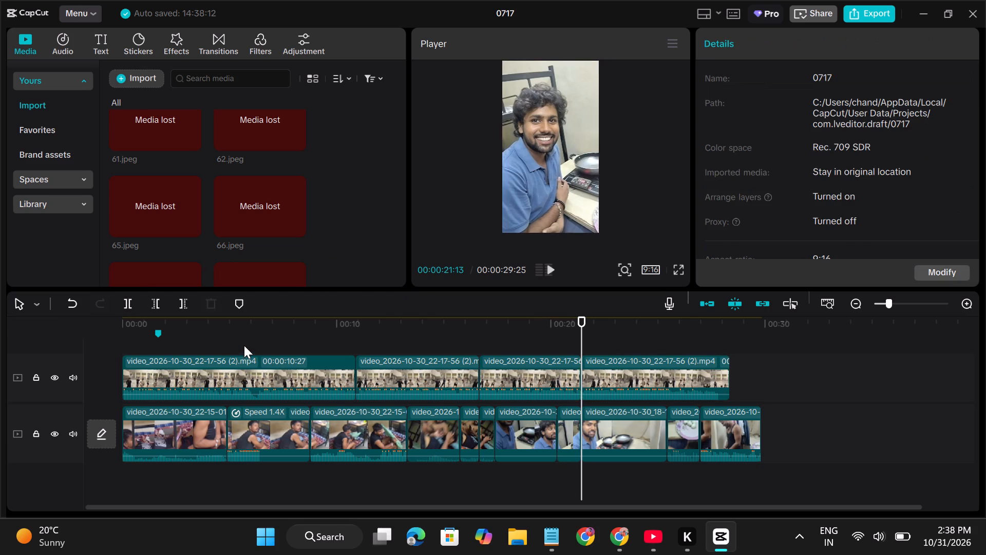
{"action": "left_click", "coordinate": [237, 374]}
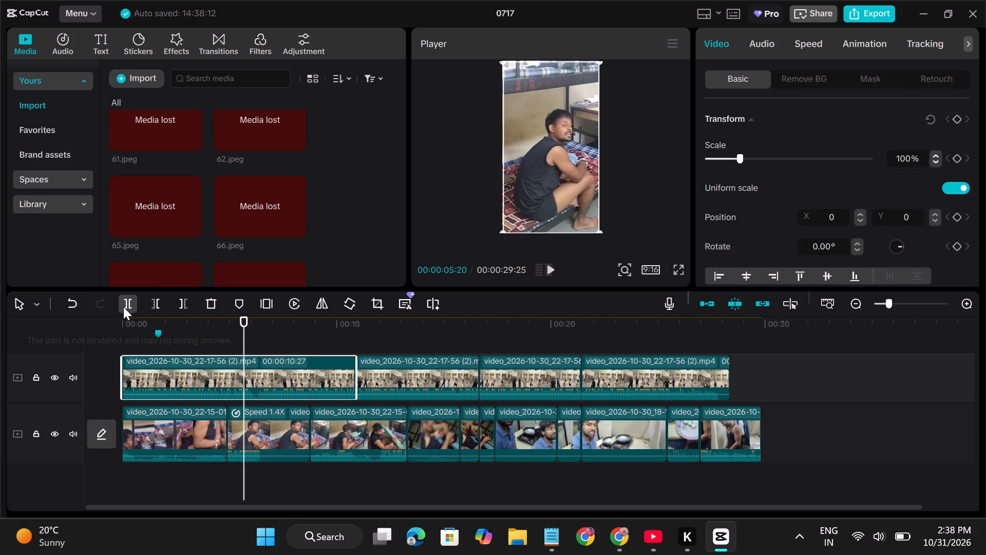
{"action": "left_click", "coordinate": [123, 307]}
Split the first clip on both the lower and upper tracks at 00:00:02:14.
{"action": "left_click", "coordinate": [191, 370]}
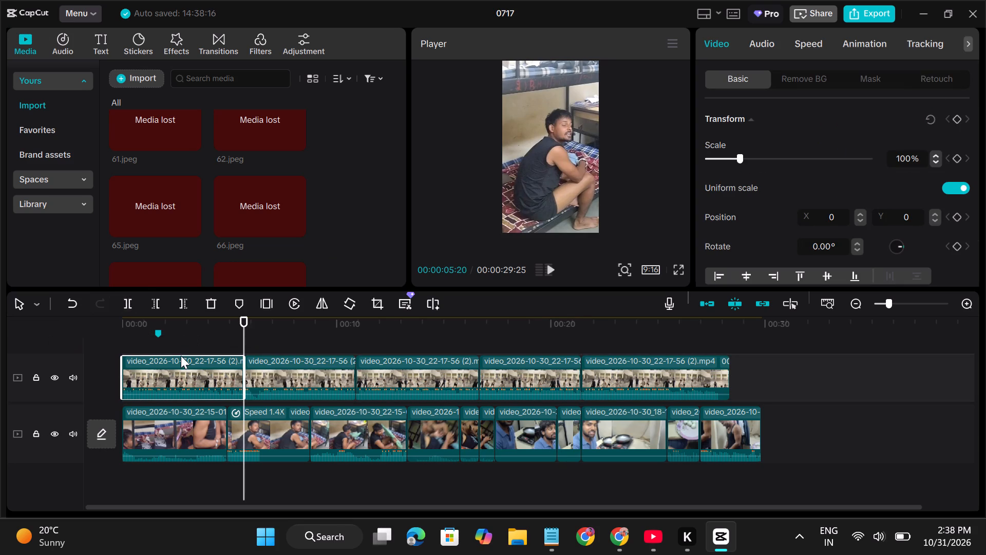
{"action": "left_click", "coordinate": [176, 340]}
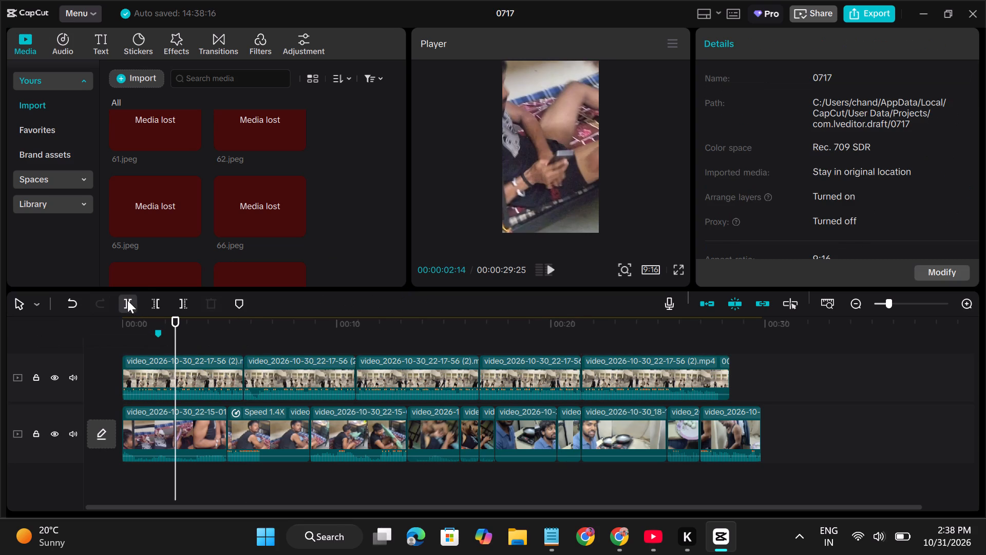
{"action": "left_click", "coordinate": [127, 300]}
{"action": "left_click", "coordinate": [207, 377]}
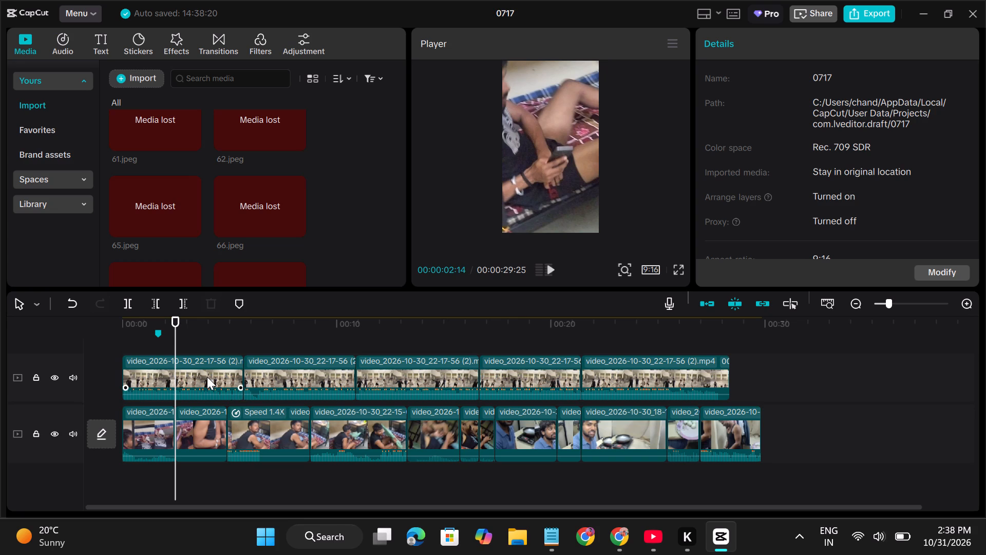
{"action": "left_click", "coordinate": [129, 305]}
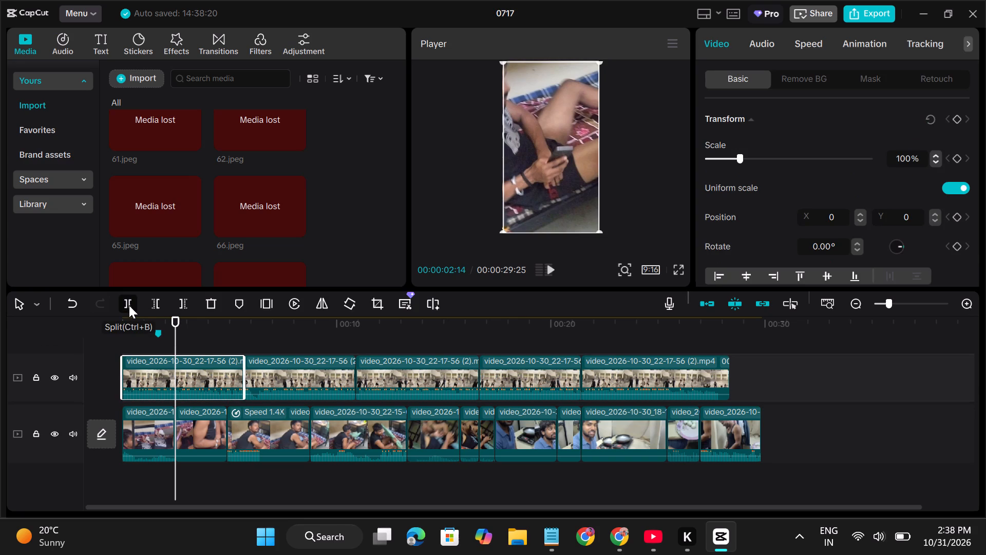
Split the lower-track clip after the 1.4X speed section at 00:00:10:27, in line with the upper-track cut.
{"action": "left_click", "coordinate": [261, 428]}
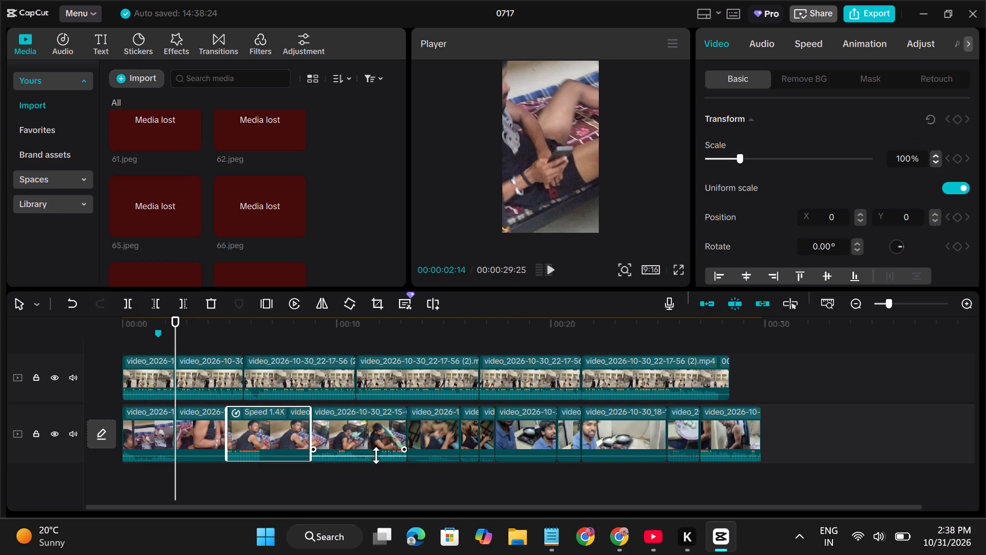
{"action": "left_click", "coordinate": [353, 425]}
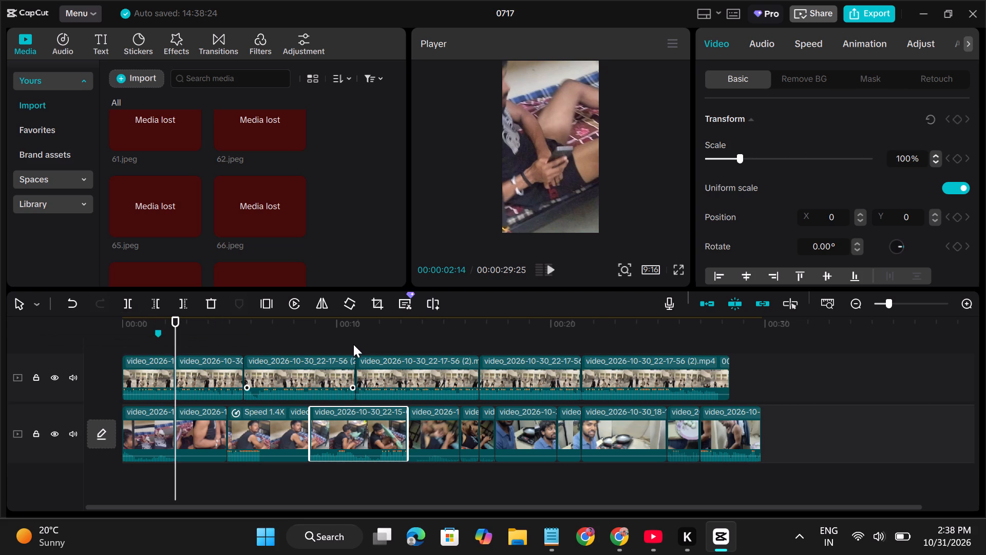
{"action": "left_click", "coordinate": [352, 337]}
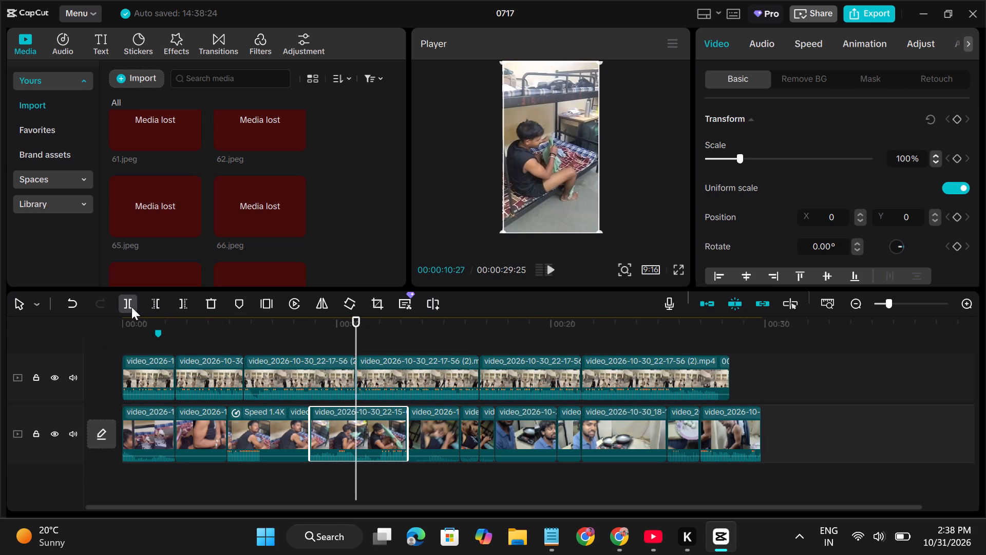
{"action": "left_click", "coordinate": [128, 306]}
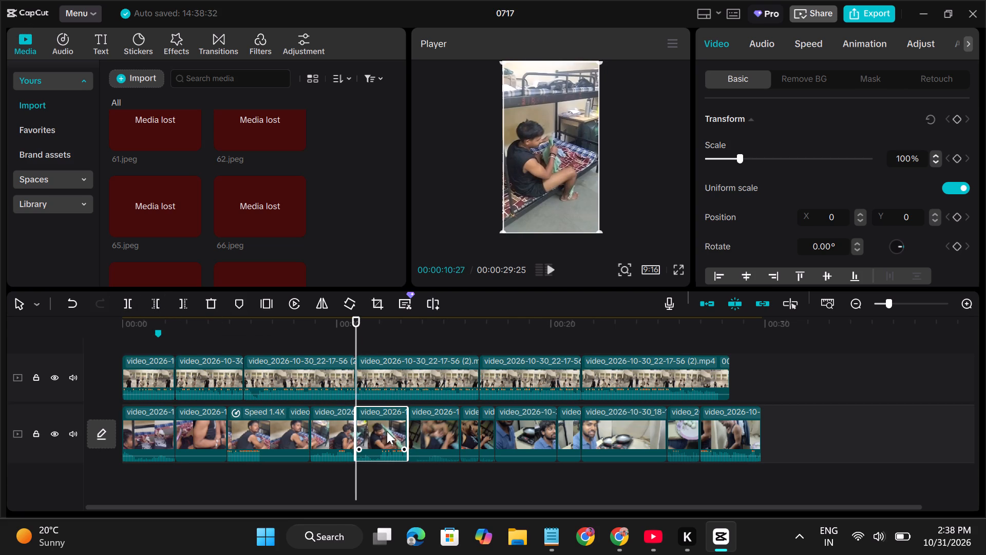
Split the lower-track cooking clip that starts at the 00:00:21:13 cut at 00:00:23:10.
{"action": "left_click", "coordinate": [387, 431]}
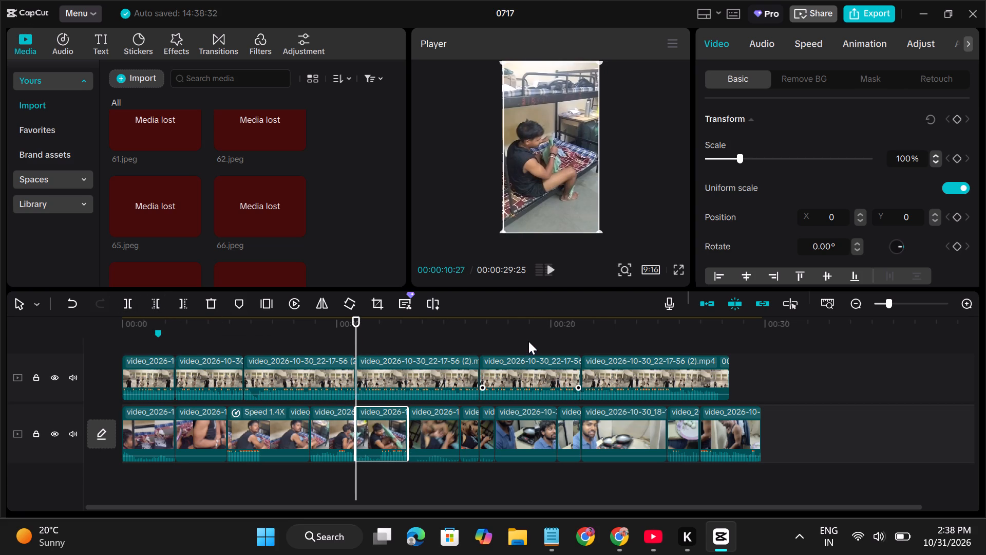
{"action": "left_click", "coordinate": [528, 341]}
{"action": "left_click", "coordinate": [528, 341]}
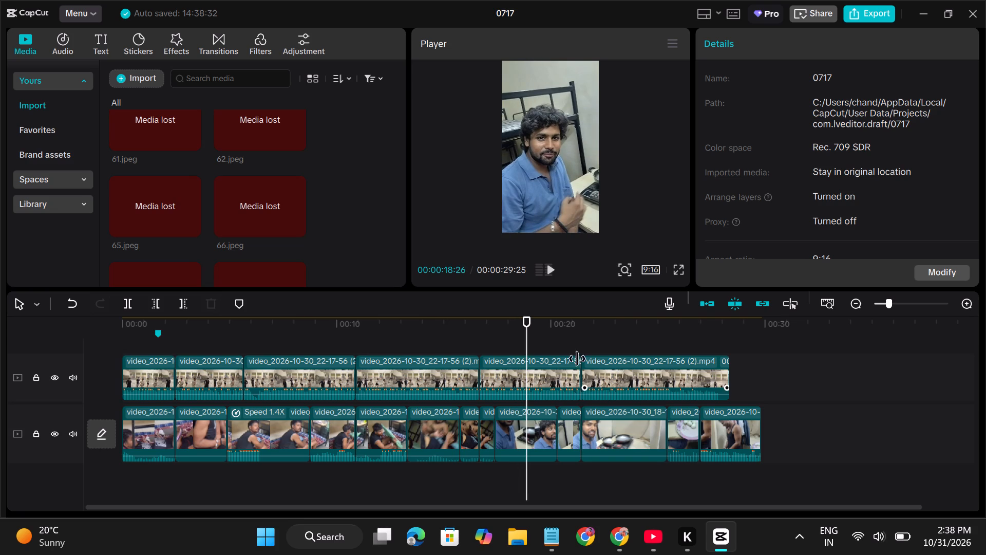
{"action": "left_click_drag", "start_coordinate": [525, 347], "coordinate": [584, 340]}
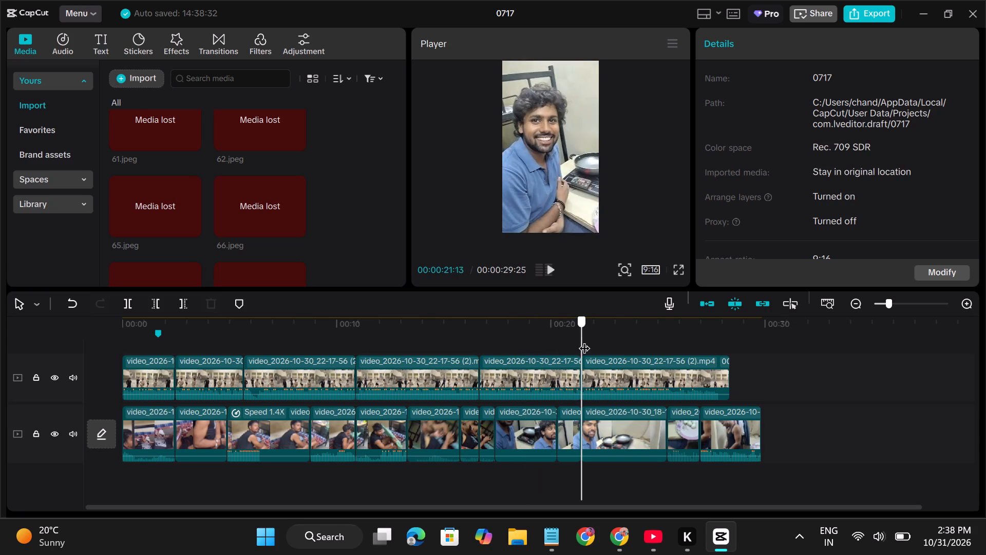
{"action": "left_click_drag", "start_coordinate": [584, 340], "coordinate": [624, 340]}
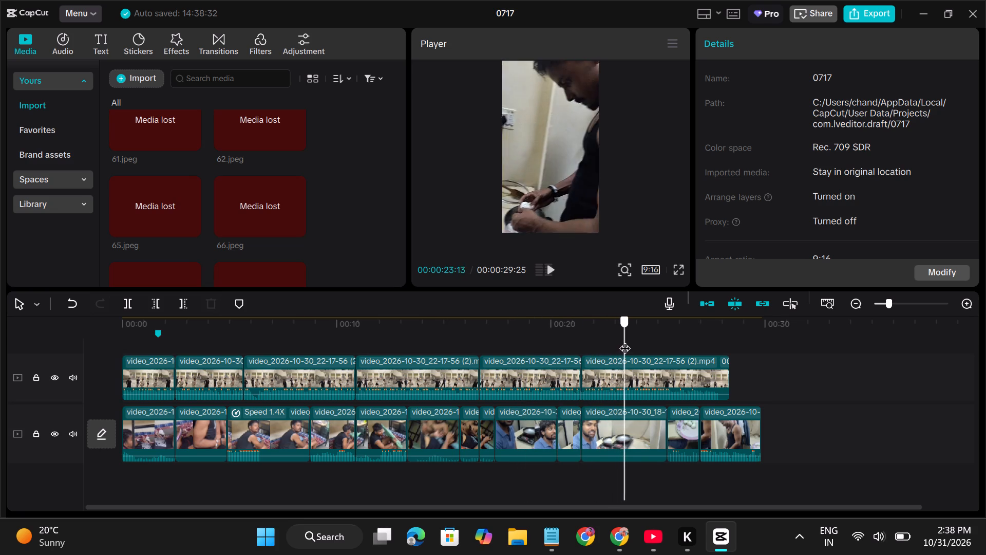
{"action": "left_click_drag", "start_coordinate": [624, 340], "coordinate": [622, 342]}
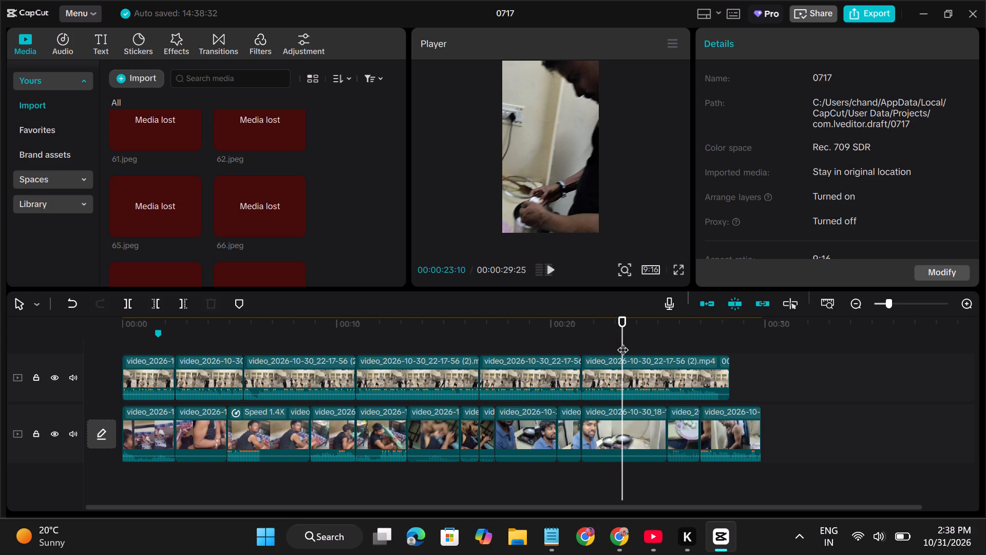
{"action": "left_click", "coordinate": [628, 421]}
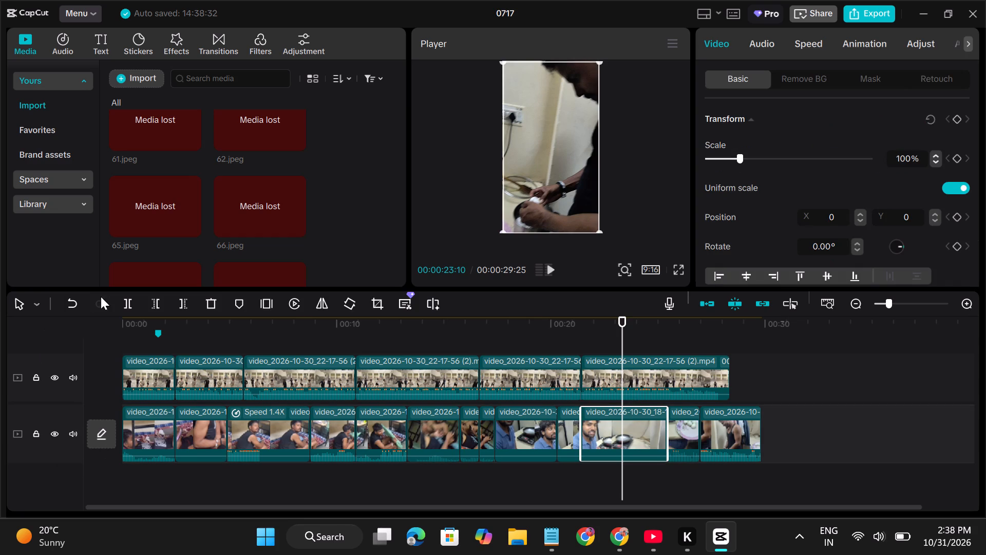
{"action": "left_click", "coordinate": [125, 300]}
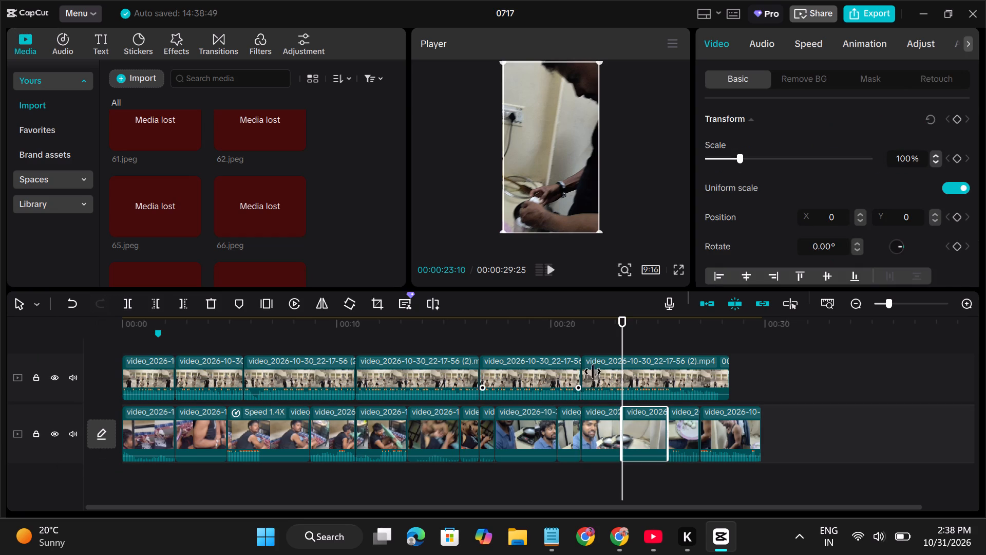
Split the last lower-track clip at 00:00:28:11, in line with the end of the upper track.
{"action": "left_click", "coordinate": [717, 336]}
{"action": "left_click", "coordinate": [717, 336]}
{"action": "left_click_drag", "start_coordinate": [717, 336], "coordinate": [732, 338]}
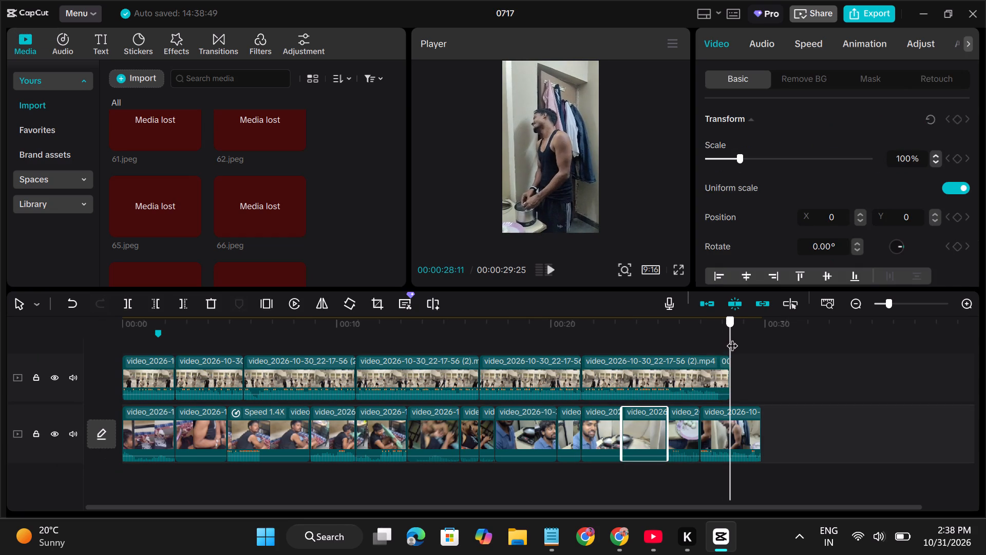
{"action": "left_click_drag", "start_coordinate": [732, 338], "coordinate": [730, 342]}
{"action": "left_click", "coordinate": [740, 432]}
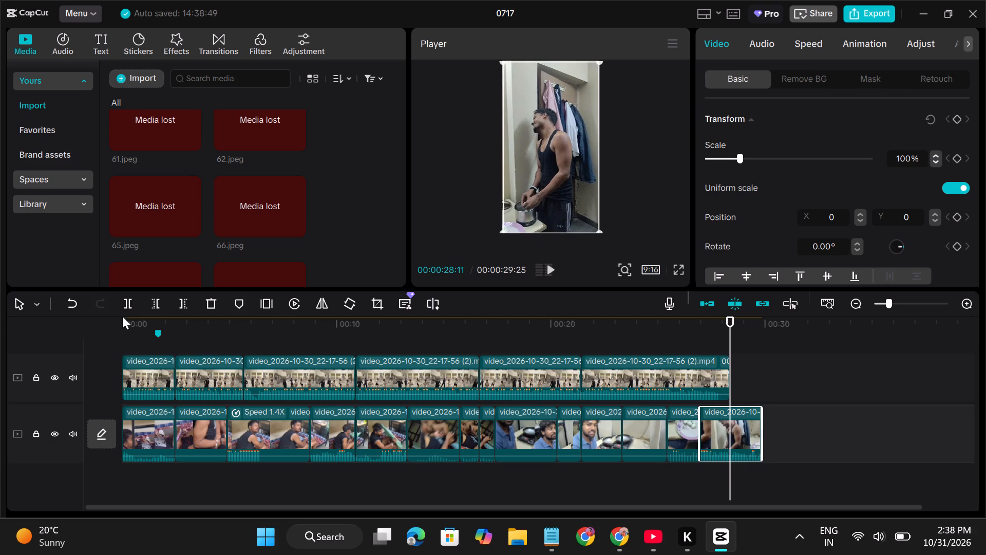
{"action": "left_click", "coordinate": [125, 303]}
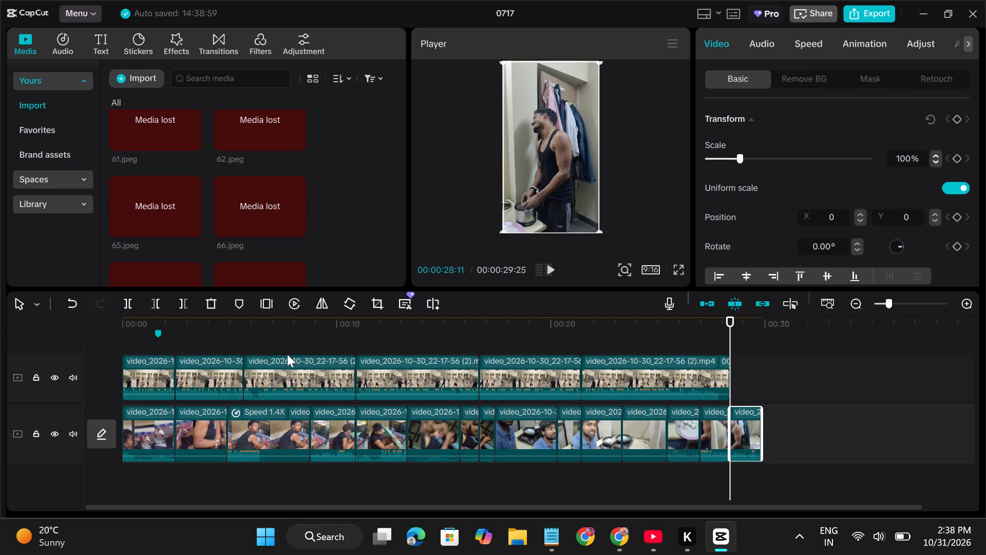
Split the upper-track clip that starts at 00:00:05:20 at 00:00:08:06.
{"action": "left_click", "coordinate": [275, 350]}
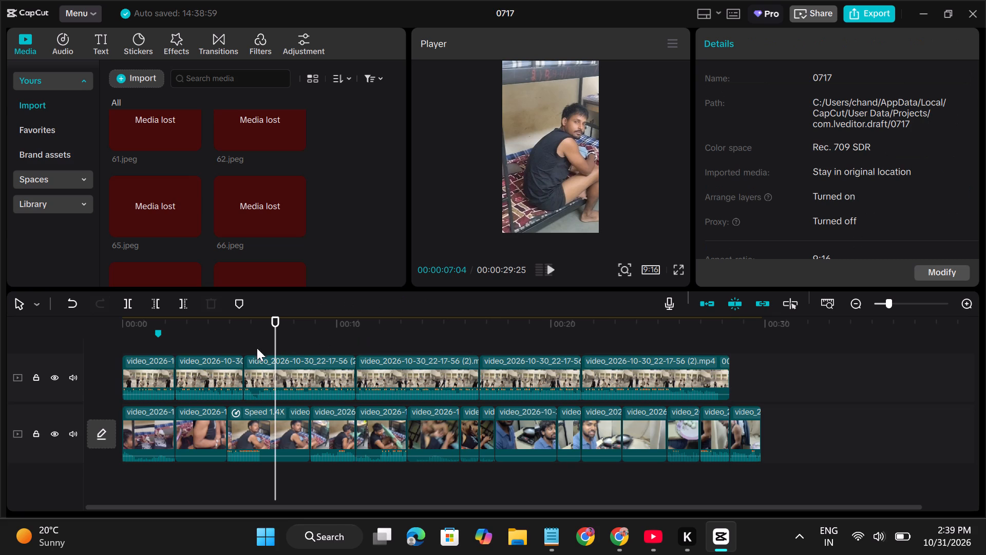
{"action": "left_click", "coordinate": [297, 343]}
{"action": "left_click", "coordinate": [297, 343]}
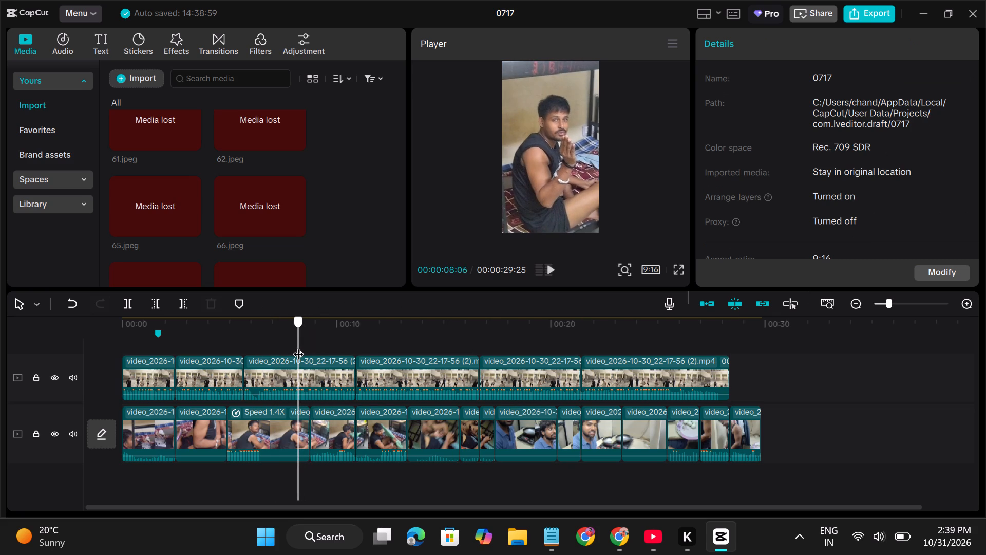
{"action": "left_click", "coordinate": [302, 372]}
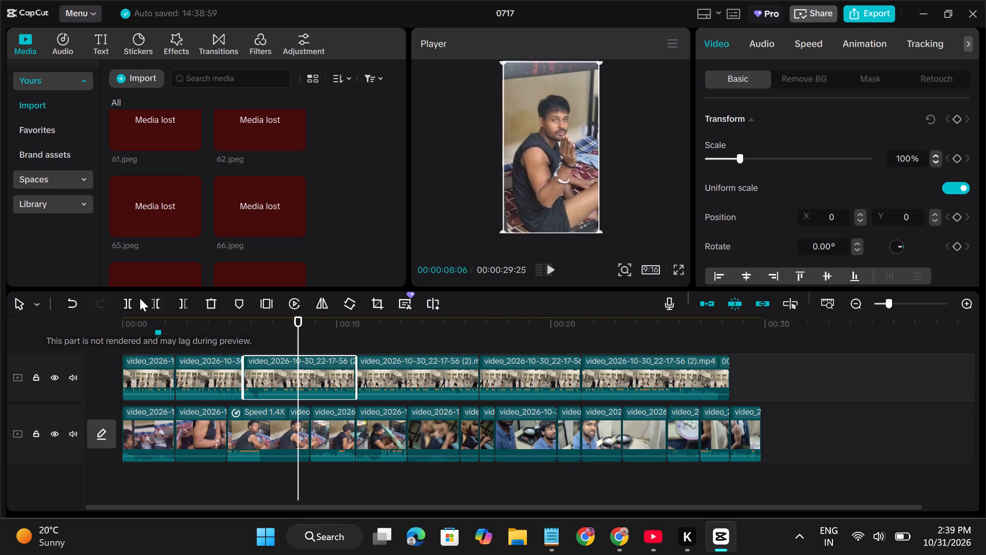
{"action": "left_click", "coordinate": [131, 298]}
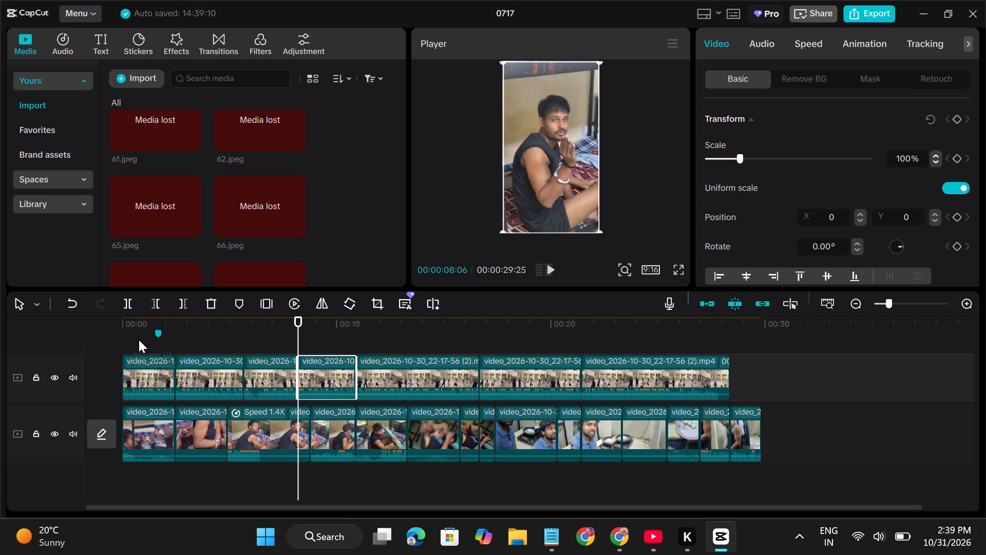
Play the timeline from near its start through the end, and replay its opening part, to review the newly split clips.
{"action": "left_click", "coordinate": [139, 340]}
{"action": "left_click", "coordinate": [549, 270]}
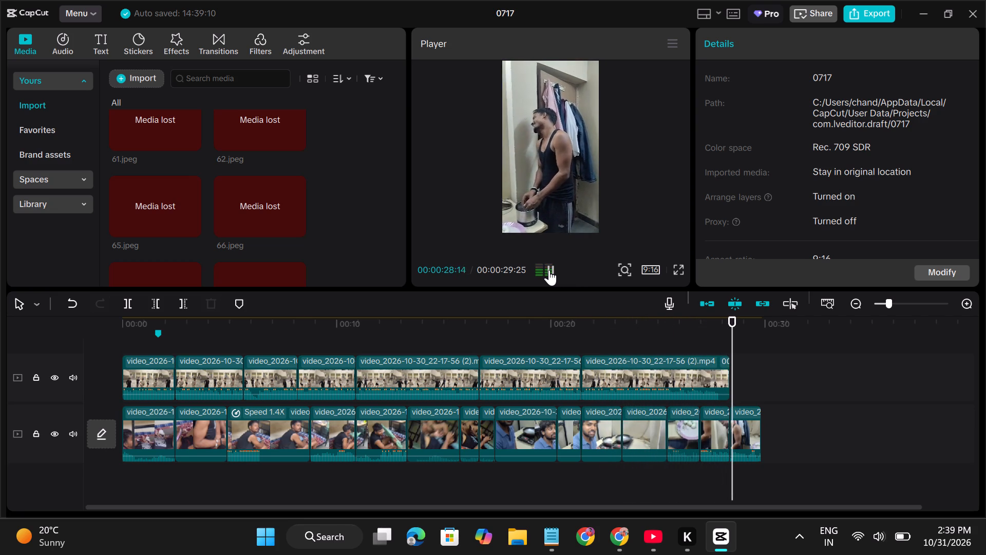
{"action": "left_click", "coordinate": [549, 270]}
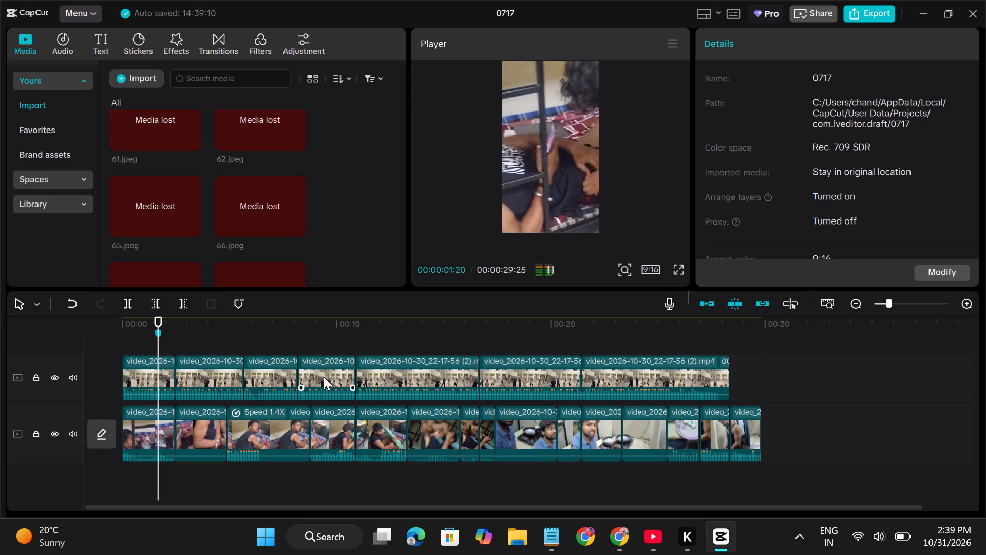
{"action": "left_click", "coordinate": [381, 435]}
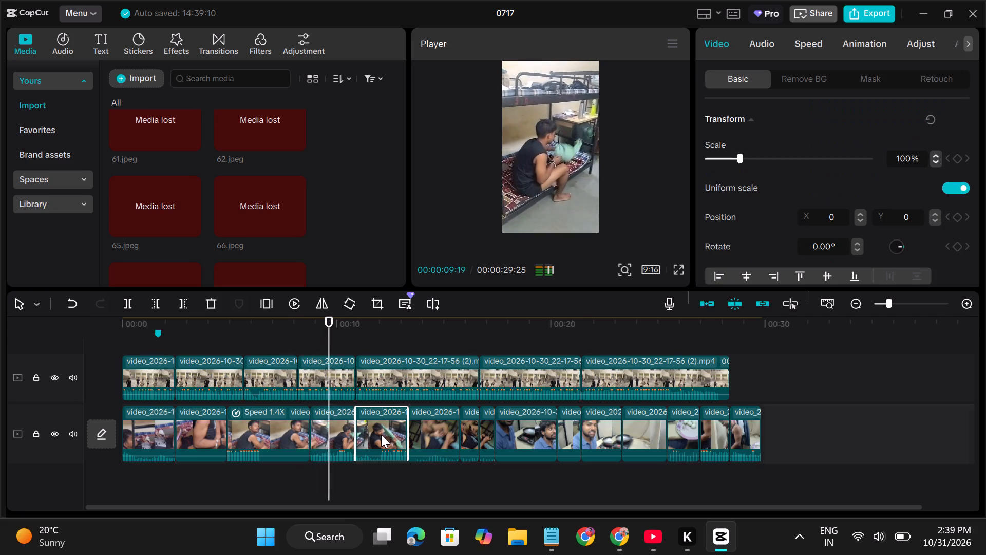
{"action": "left_click", "coordinate": [581, 440]}
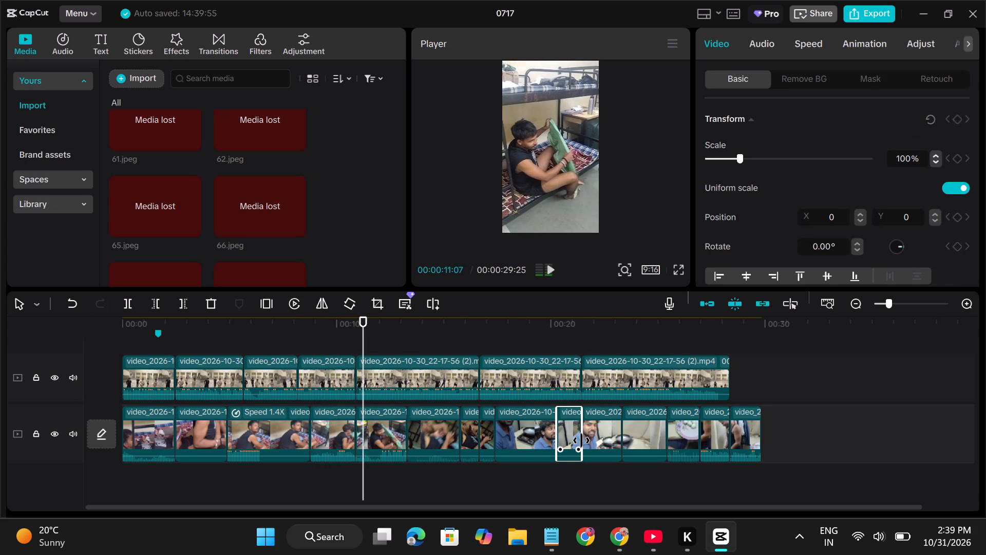
Play the timeline from 00:00:11:07 to review the later clips, skipping ahead once, and return the playhead to 00:00:15:23.
{"action": "left_click", "coordinate": [554, 270]}
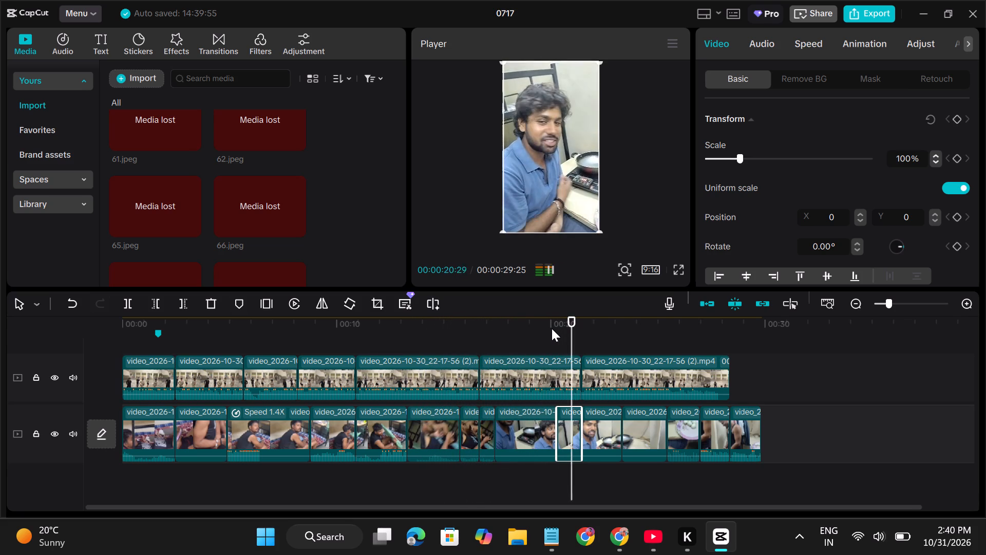
{"action": "left_click_drag", "start_coordinate": [594, 341], "coordinate": [621, 343]}
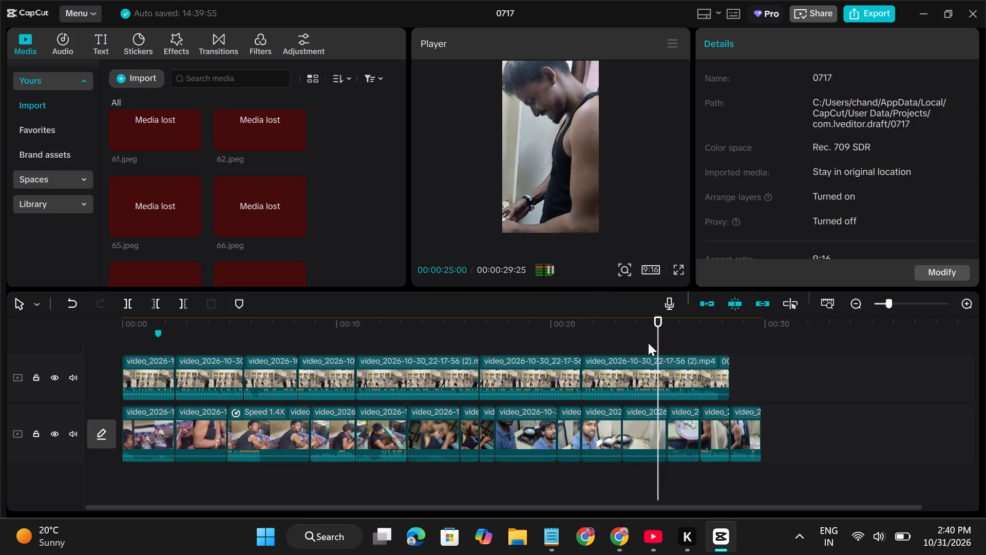
{"action": "left_click", "coordinate": [457, 341]}
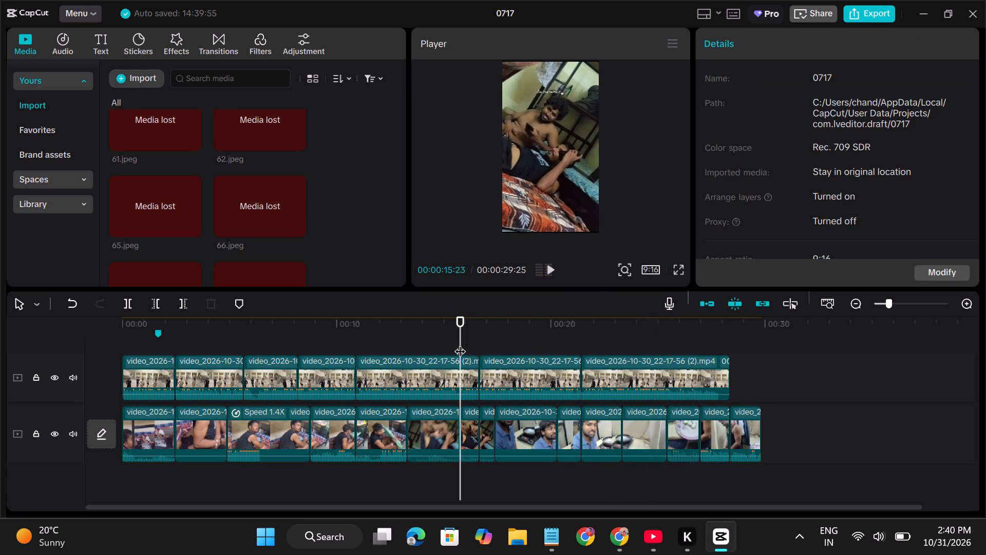
Search the computer for "te" and open the matching result.
{"action": "left_click", "coordinate": [331, 536]}
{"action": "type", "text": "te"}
{"action": "left_click", "coordinate": [325, 198]}
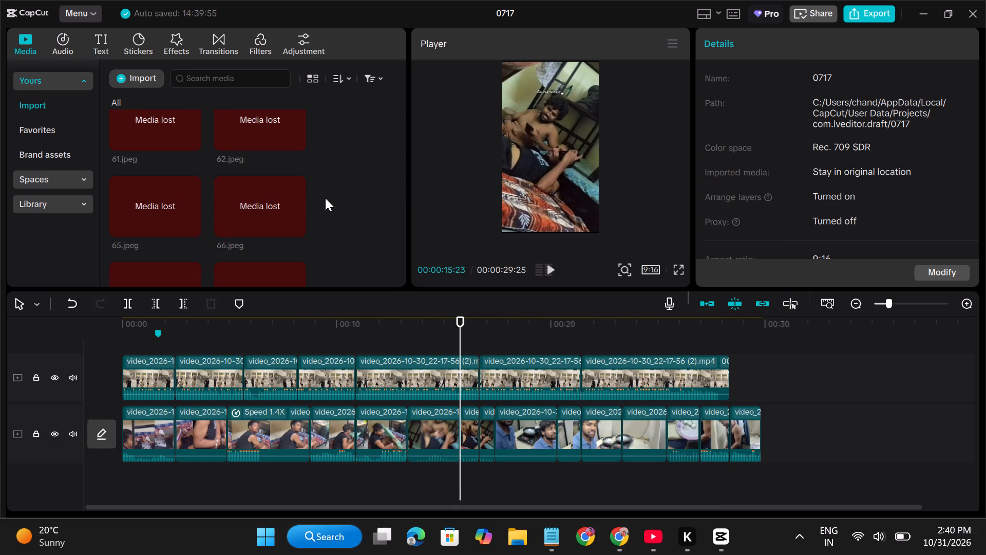
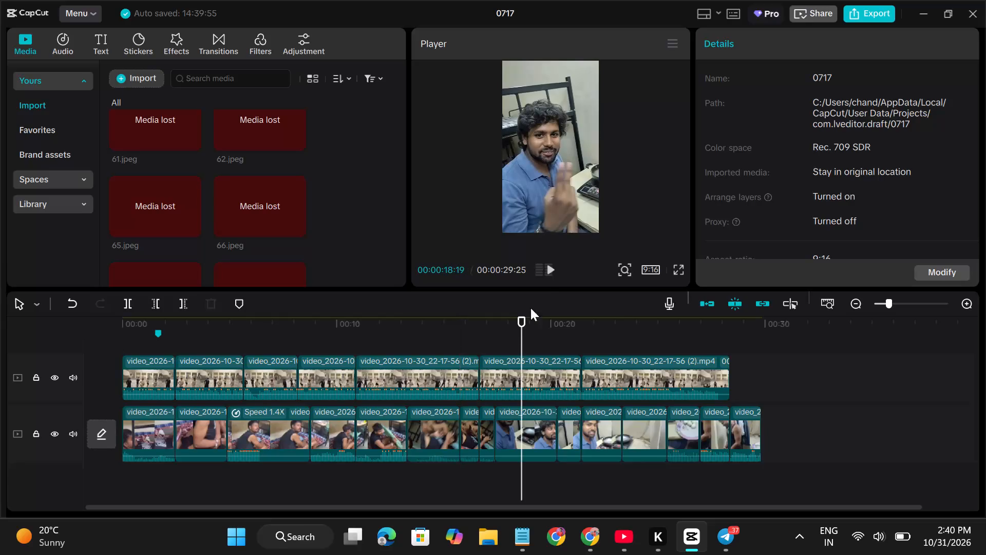
Play the timeline from 00:00:18:19 through the end to review the remaining cuts.
{"action": "left_click", "coordinate": [550, 271]}
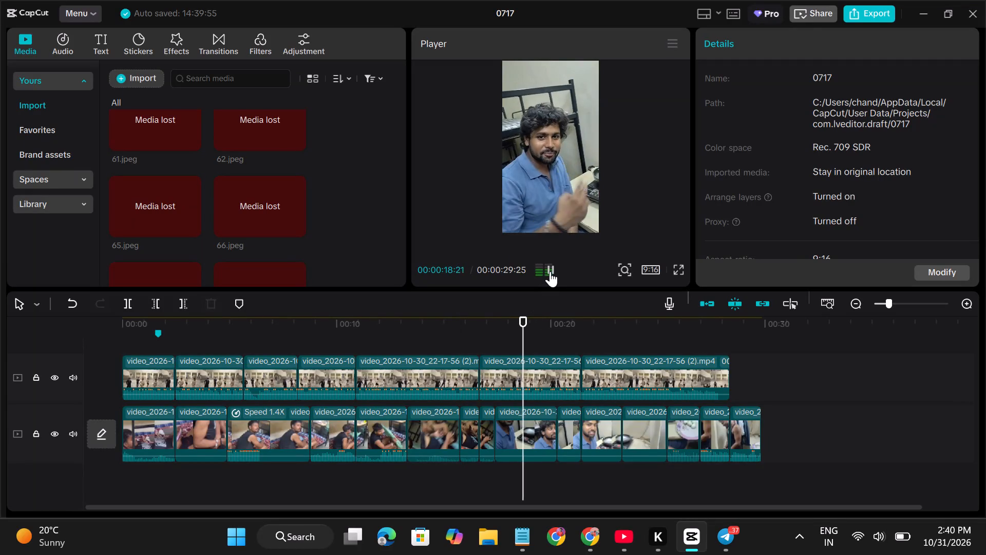
Open the standard speed settings of the lower-track clip that starts at about 00:00:13.
{"action": "left_click", "coordinate": [431, 446]}
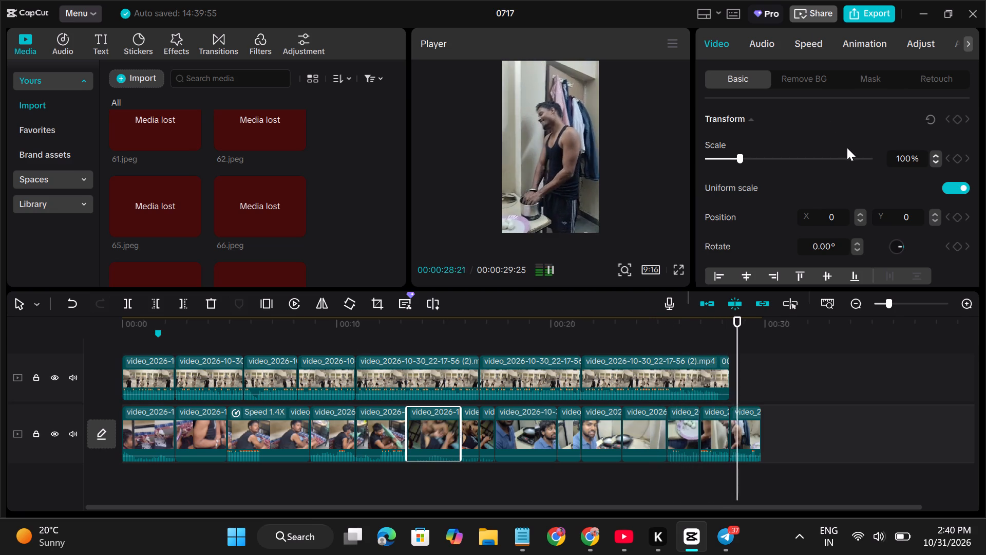
{"action": "left_click", "coordinate": [810, 41]}
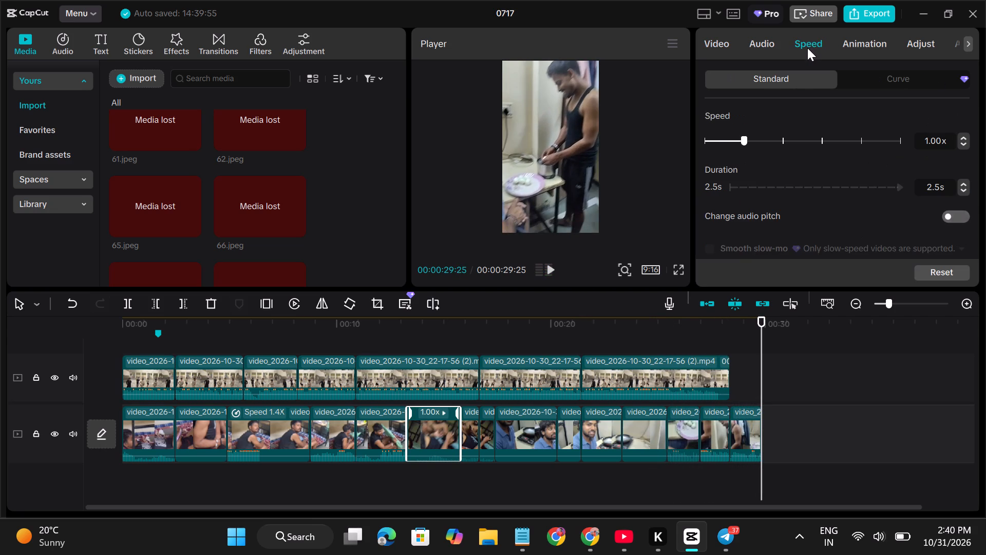
Slow the selected lower-track clip, which starts at about 00:00:13, to a speed of 0.89x.
{"action": "left_click", "coordinate": [807, 47]}
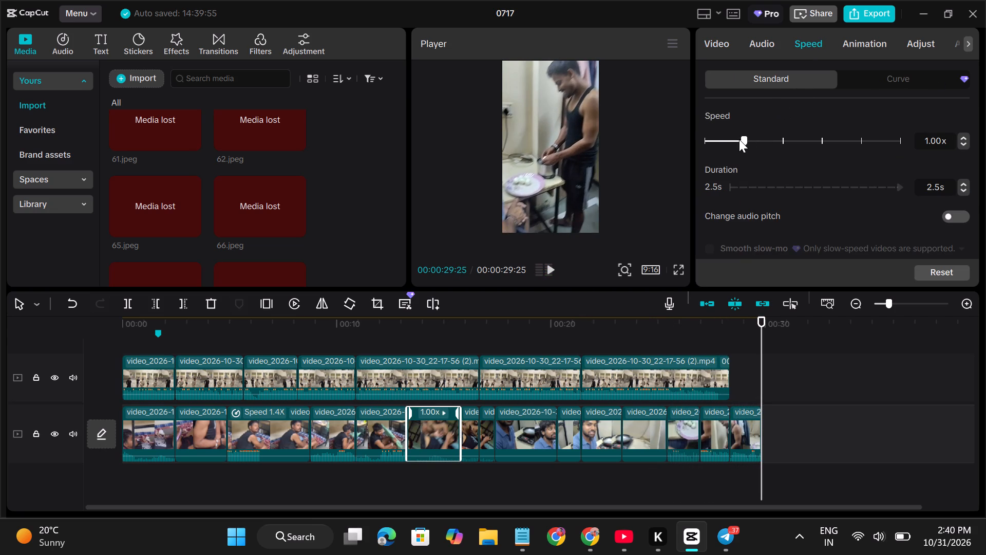
{"action": "left_click", "coordinate": [739, 139]}
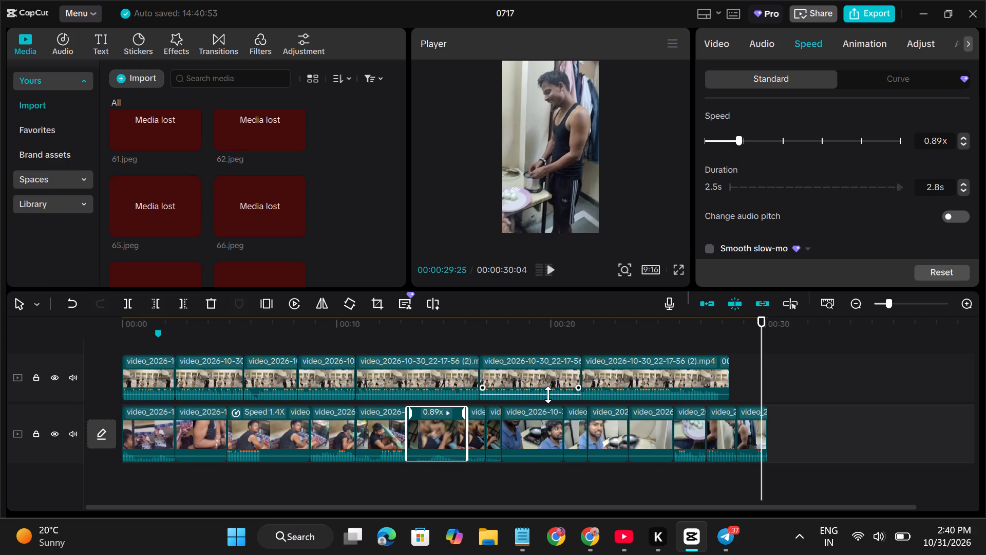
Play the timeline from 00:00:05:29 to review the pacing of the lower-track clips.
{"action": "left_click", "coordinate": [271, 438]}
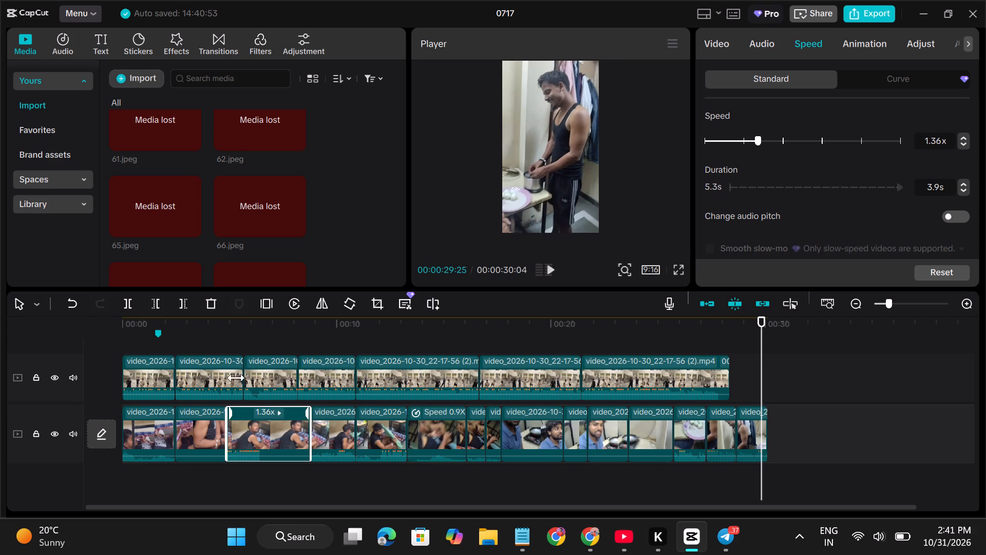
{"action": "left_click", "coordinate": [250, 346]}
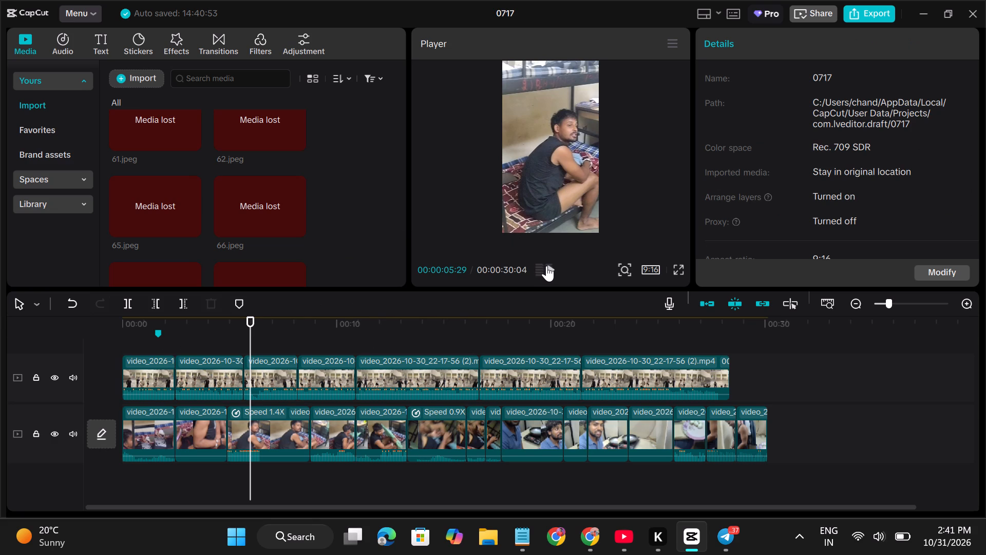
{"action": "left_click", "coordinate": [548, 266]}
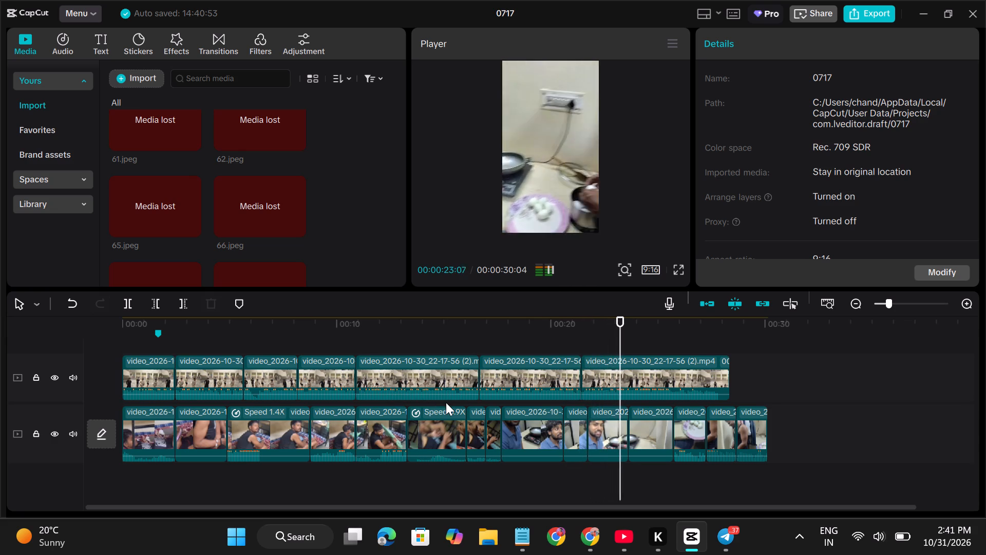
{"action": "left_click", "coordinate": [493, 341]}
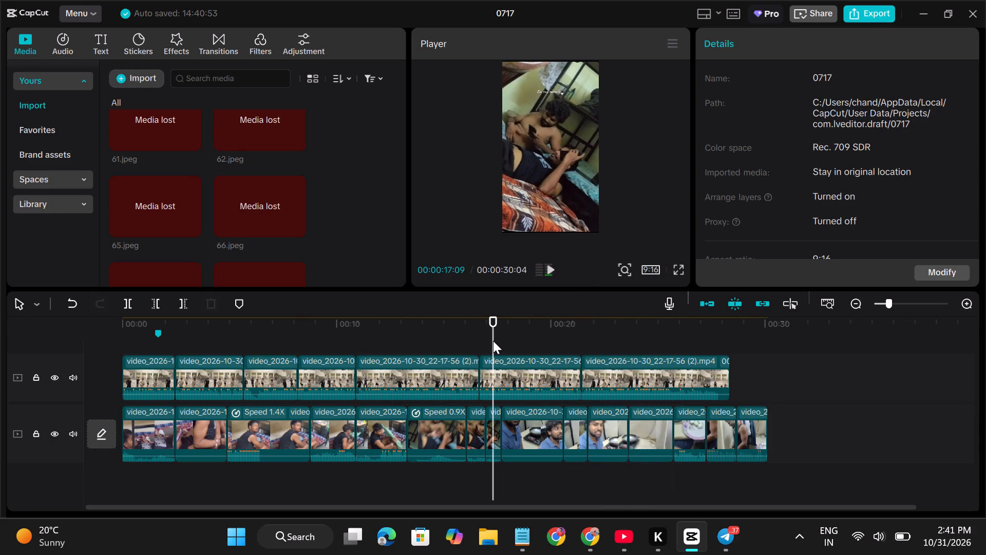
{"action": "left_click", "coordinate": [307, 347]}
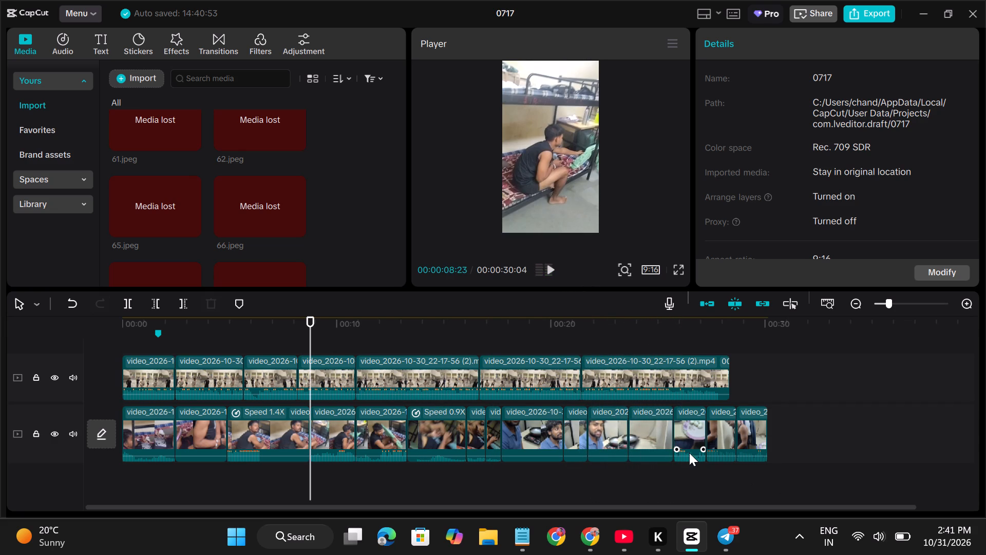
Move the lower-track plate clip from about 00:00:26 to about 00:00:20, directly after the clip of the man in the blue shirt.
{"action": "left_click_drag", "start_coordinate": [689, 450], "coordinate": [556, 444]}
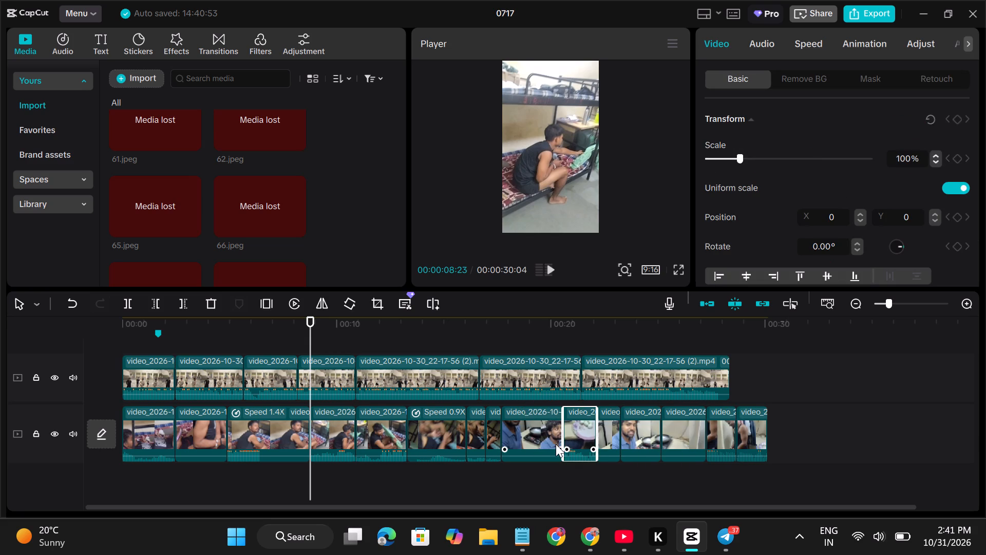
{"action": "left_click", "coordinate": [443, 432]}
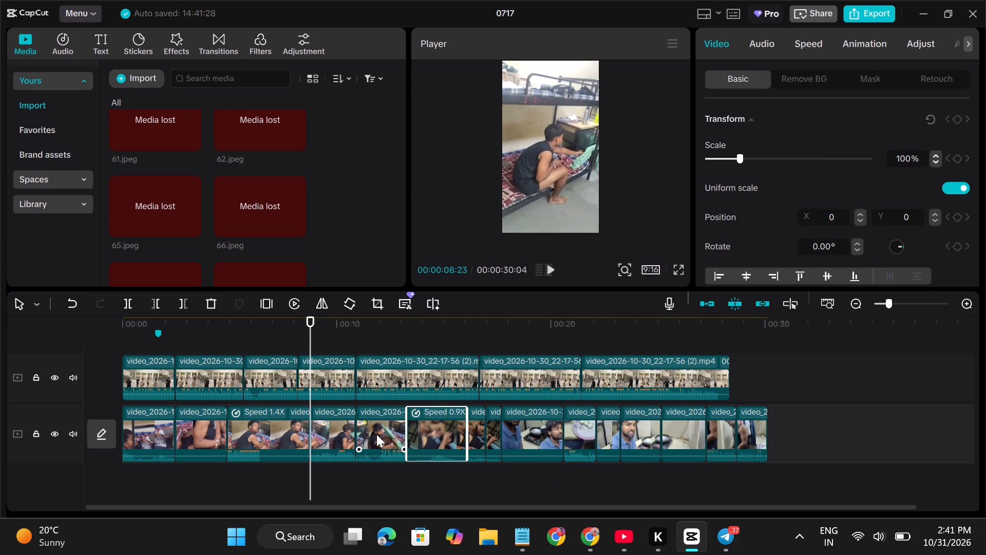
Move the lower-track clip just before the 0.9X clip one place earlier, so it starts right after the 1.4X clip.
{"action": "left_click_drag", "start_coordinate": [376, 434], "coordinate": [320, 436]}
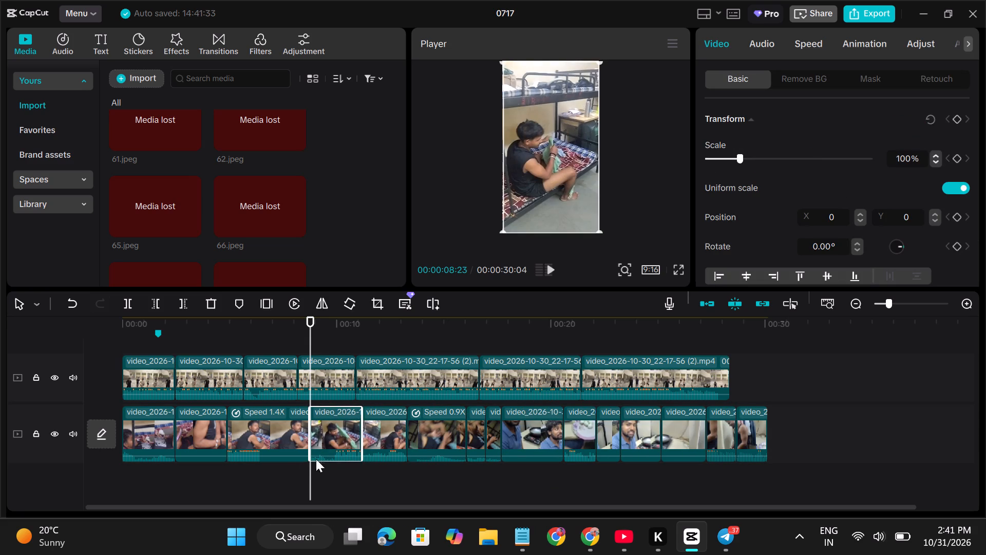
Move the lower-track 1.4X clip so it sits directly after the 0.9X clip.
{"action": "left_click_drag", "start_coordinate": [255, 428], "coordinate": [373, 426]}
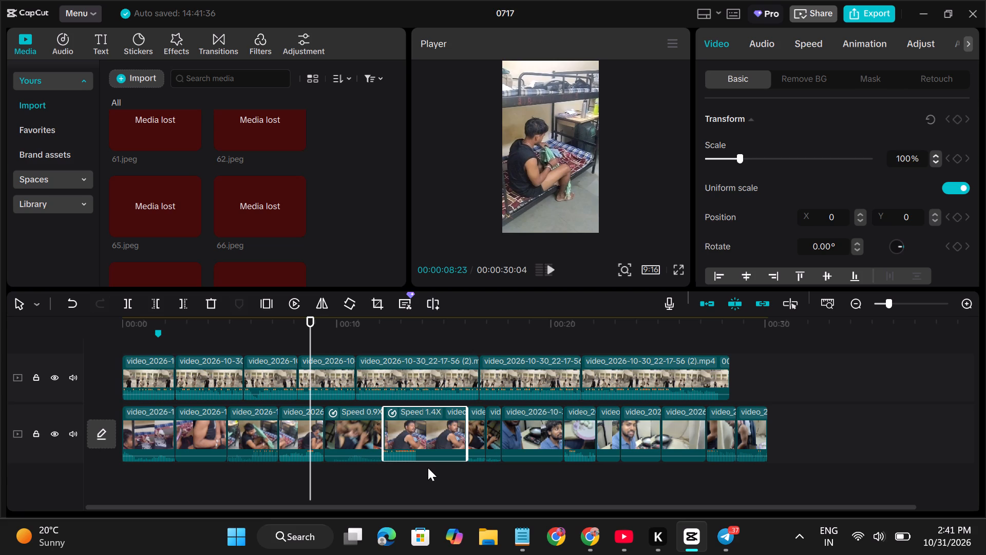
Select the rearranged lower-track clips one after another to check their order.
{"action": "left_click", "coordinate": [264, 425]}
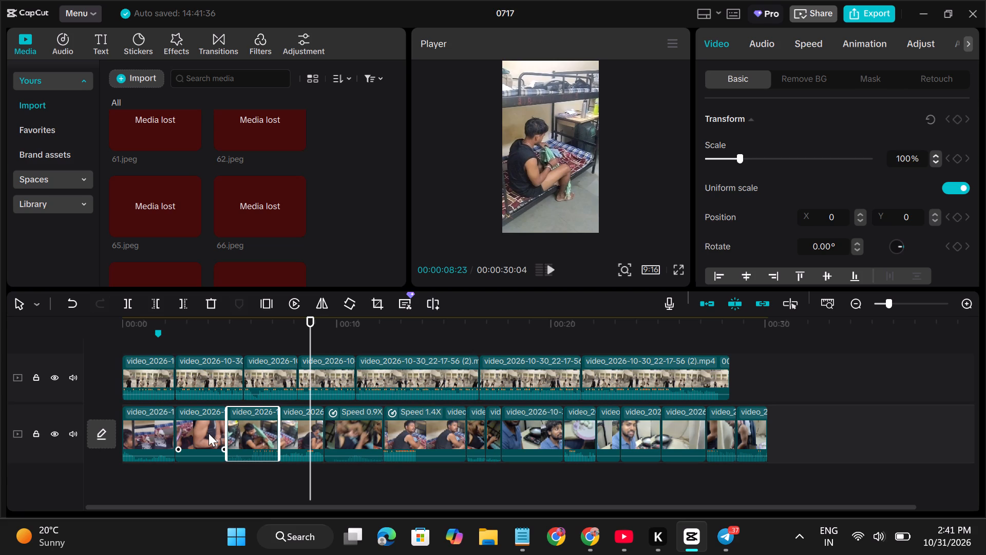
{"action": "left_click", "coordinate": [208, 433]}
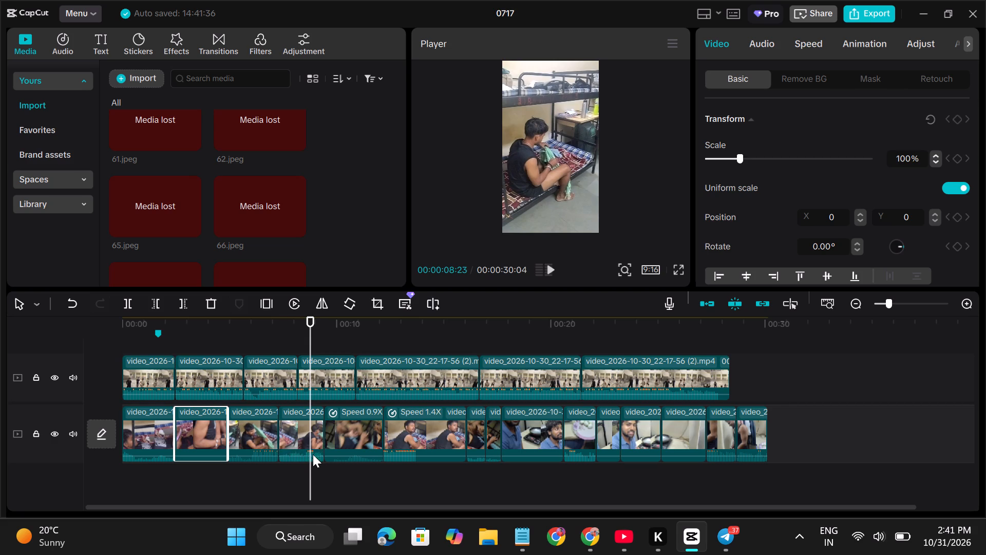
{"action": "left_click", "coordinate": [338, 447]}
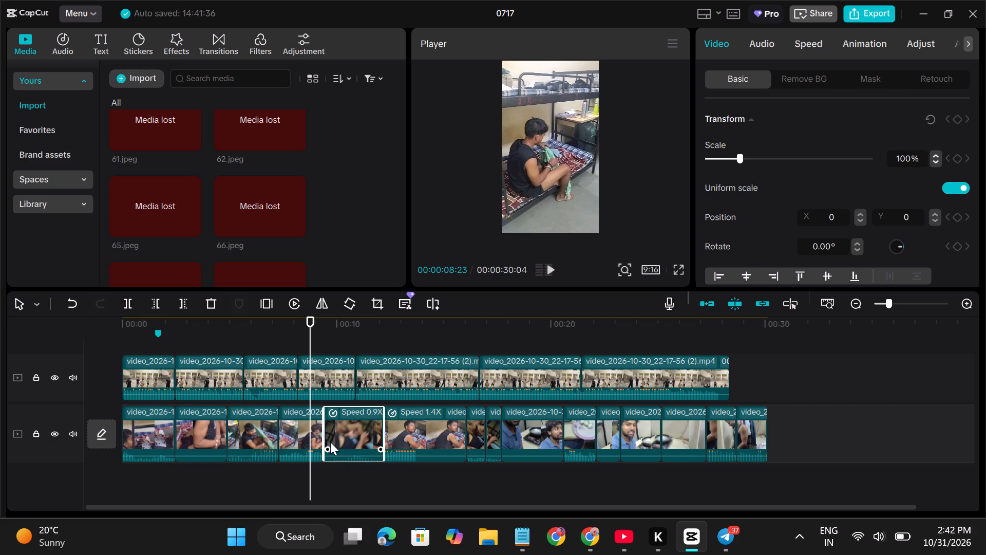
{"action": "left_click", "coordinate": [408, 434]}
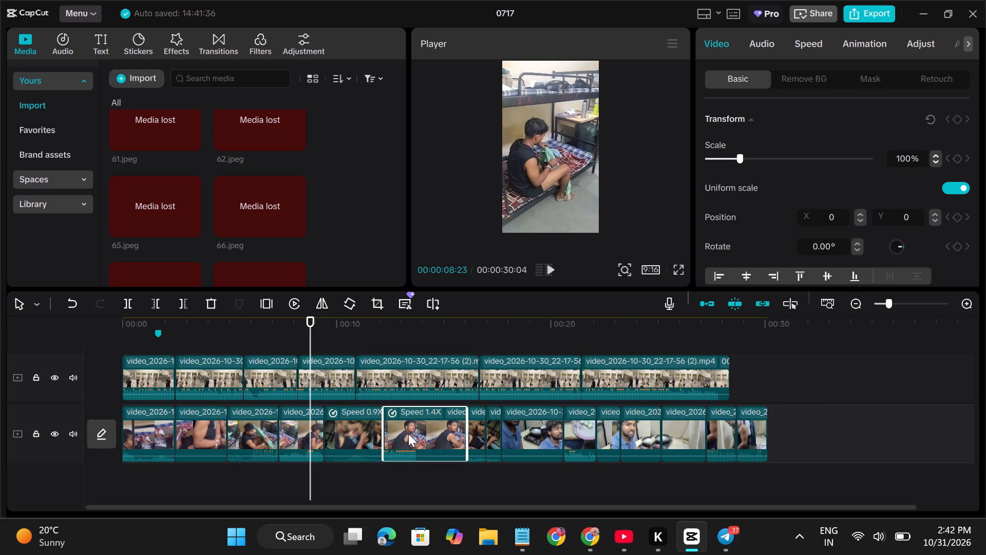
{"action": "left_click", "coordinate": [475, 425]}
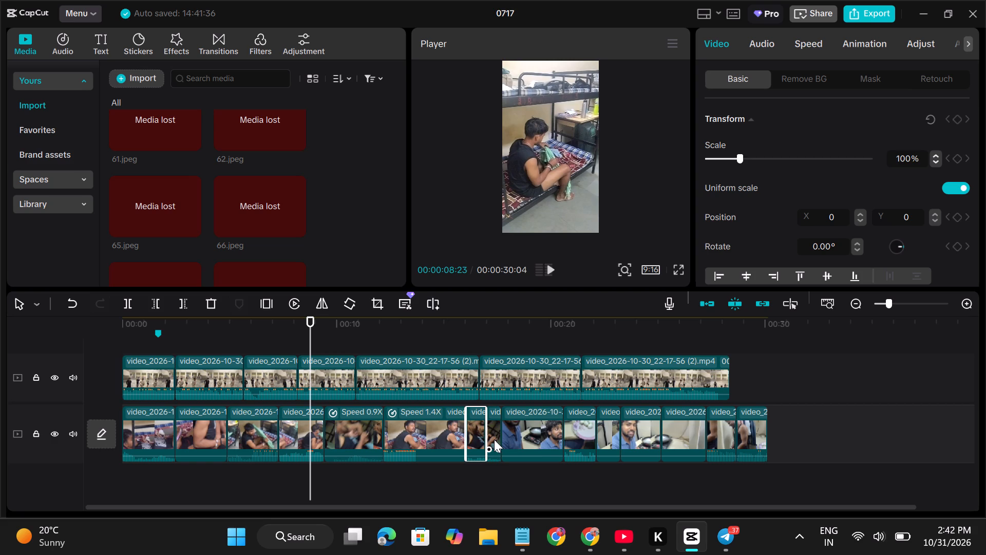
{"action": "left_click", "coordinate": [494, 439]}
{"action": "left_click", "coordinate": [525, 438]}
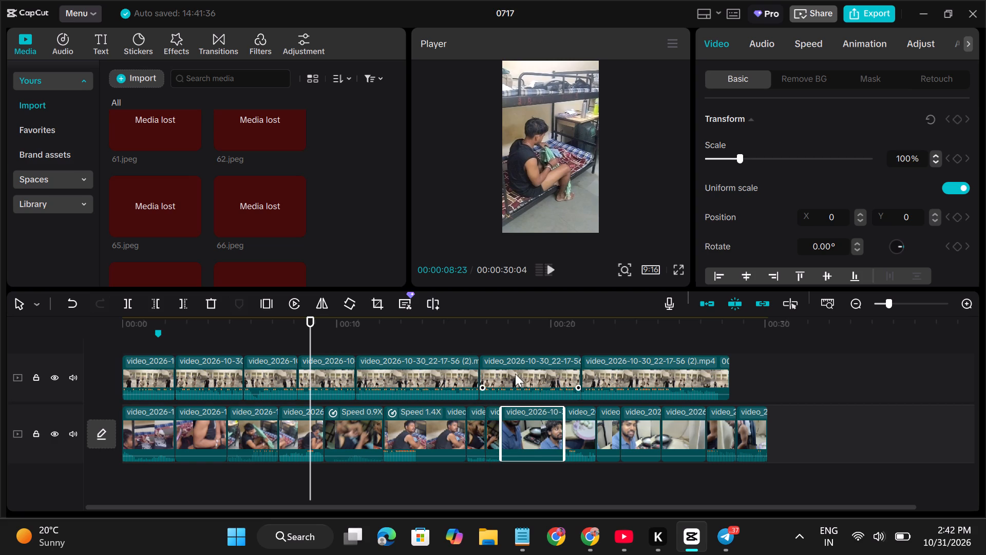
Play and replay the blue-shirt clip around 00:00:17 to 00:00:20 and the section through the end of the timeline.
{"action": "left_click", "coordinate": [522, 350]}
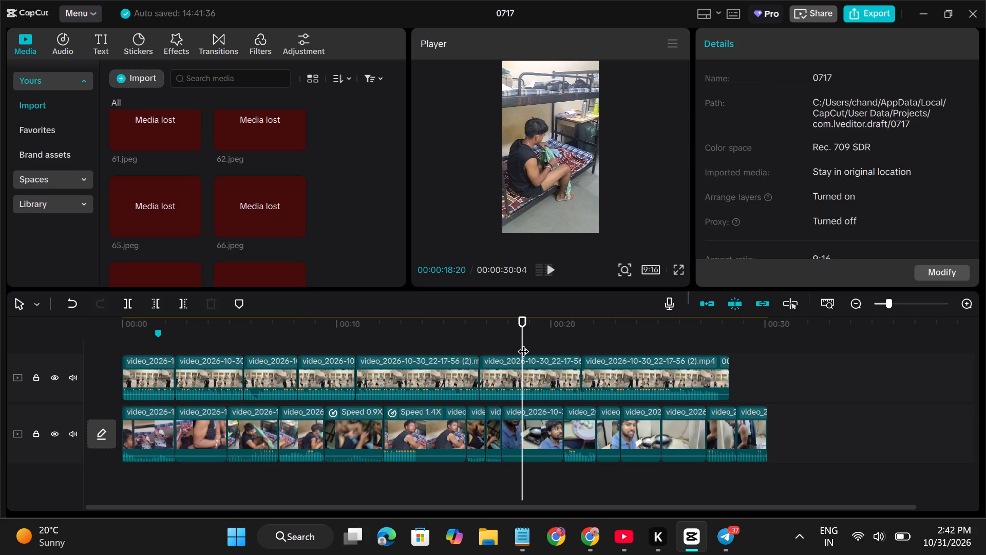
{"action": "left_click_drag", "start_coordinate": [523, 343], "coordinate": [535, 344]}
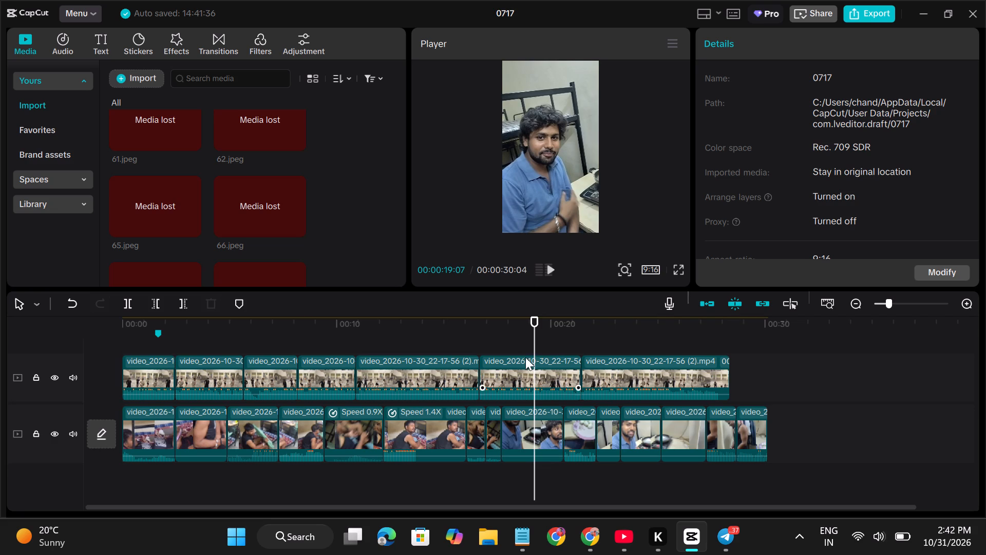
{"action": "left_click", "coordinate": [549, 271]}
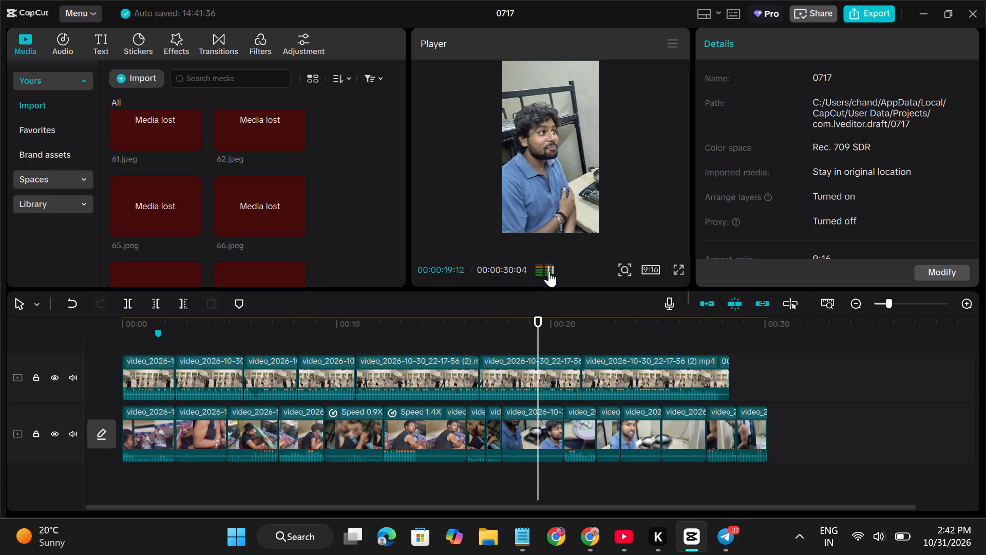
{"action": "left_click", "coordinate": [549, 271]}
{"action": "double_click", "coordinate": [549, 271]}
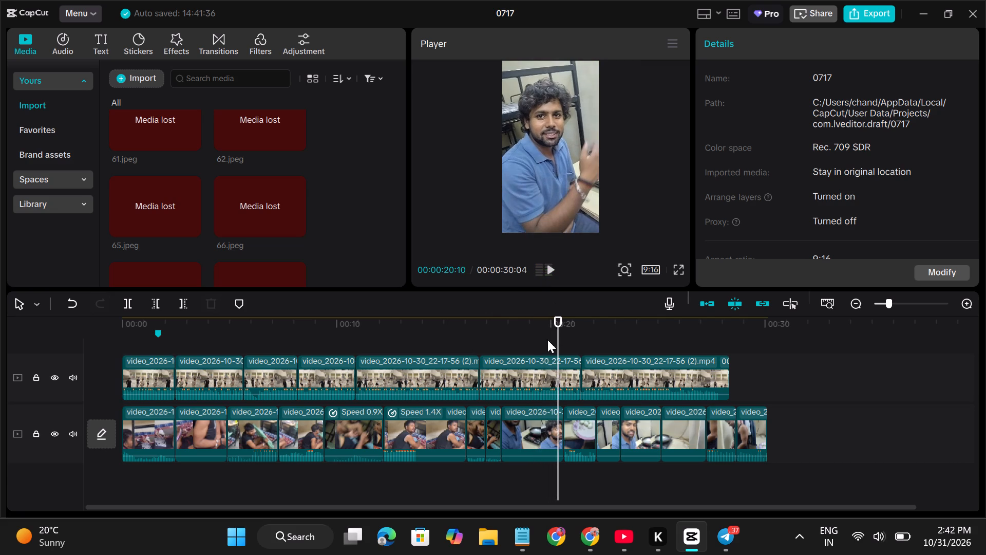
{"action": "left_click", "coordinate": [536, 345]}
{"action": "left_click", "coordinate": [546, 265]}
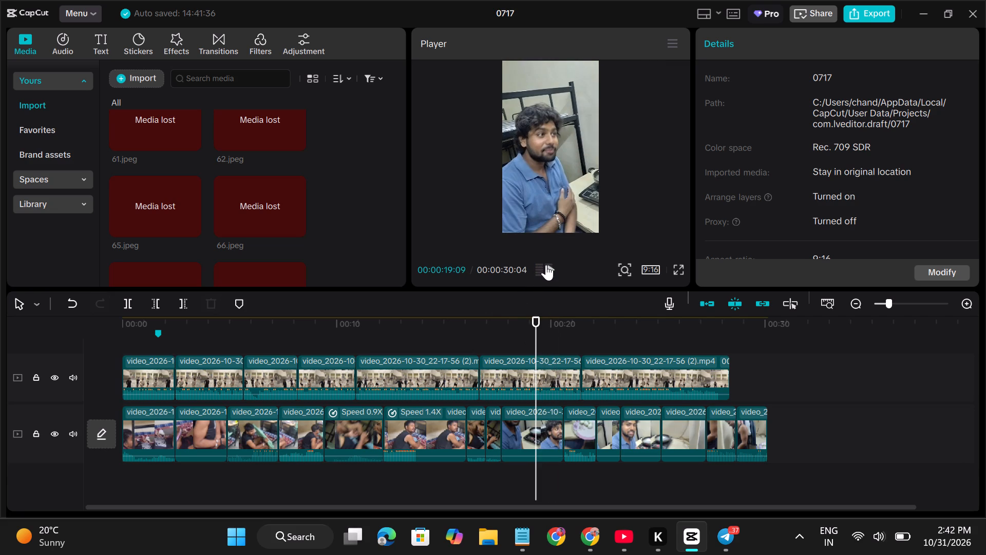
{"action": "left_click", "coordinate": [498, 337]}
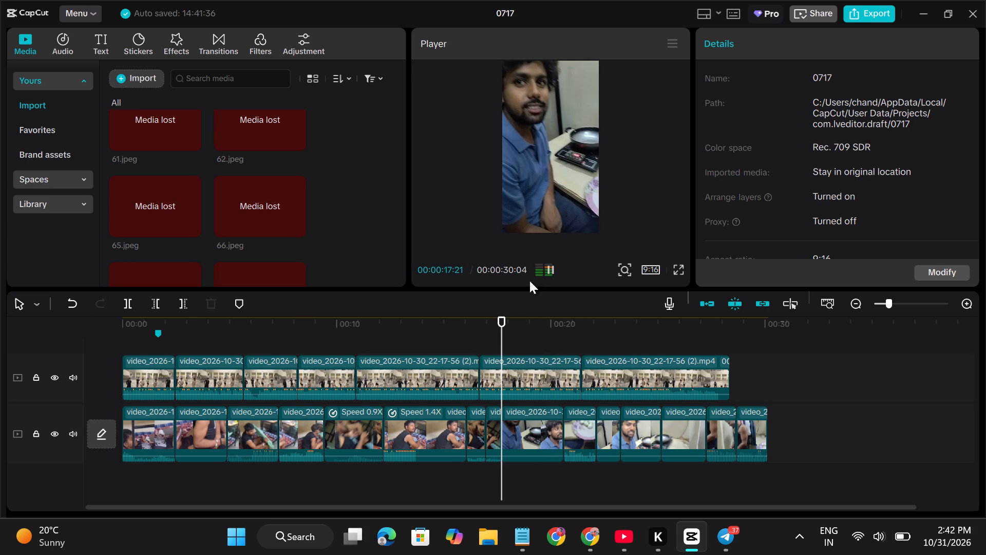
{"action": "left_click", "coordinate": [554, 270]}
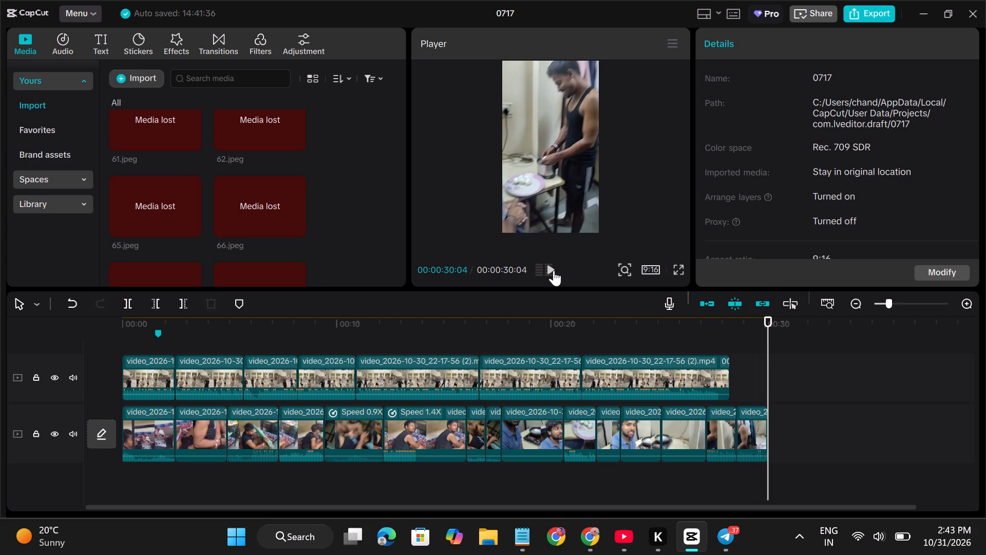
Play the timeline from the start and replay it from 00:00:13:20 to review the new clip order.
{"action": "left_click", "coordinate": [554, 270]}
{"action": "left_click", "coordinate": [554, 270]}
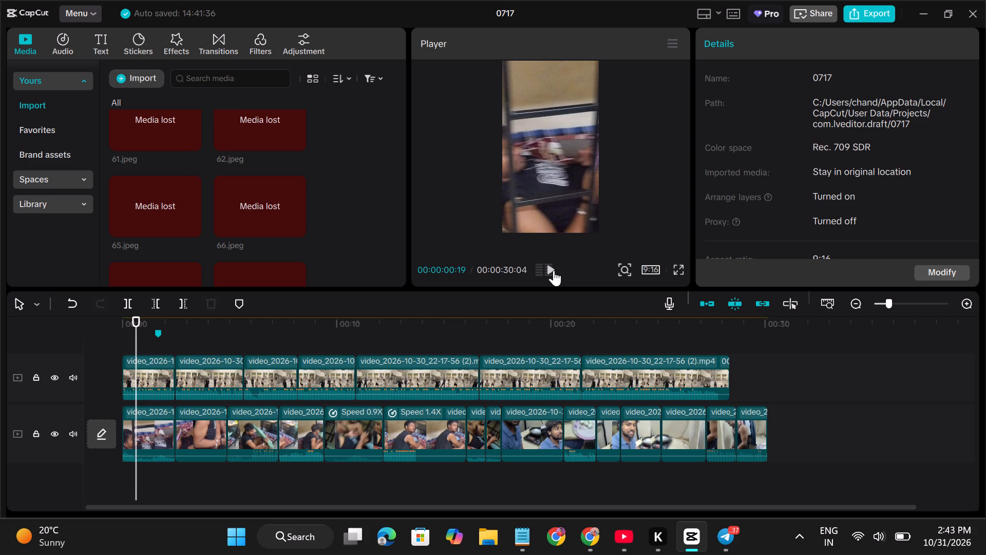
{"action": "left_click", "coordinate": [554, 270]}
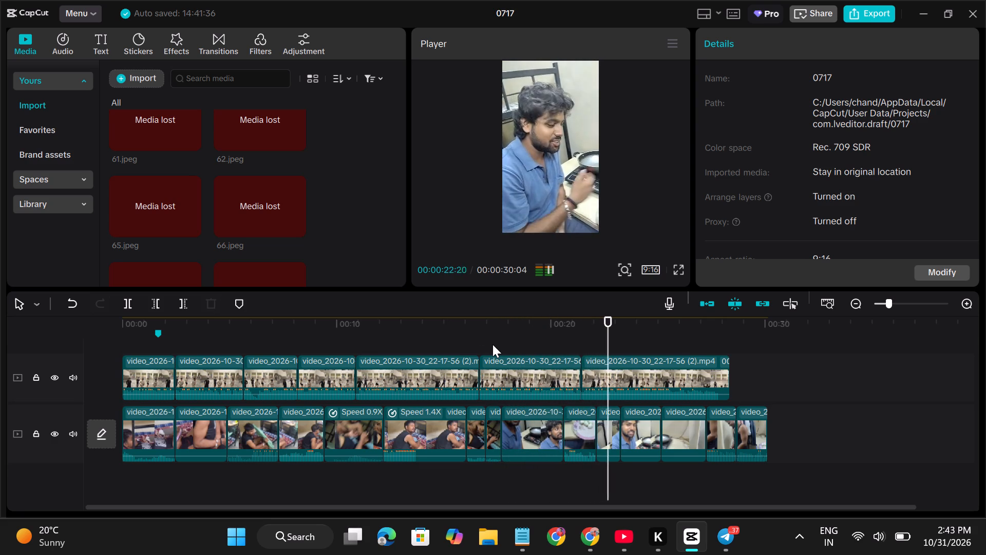
{"action": "left_click", "coordinate": [415, 340]}
{"action": "scroll", "coordinate": [508, 374], "scroll_direction": "down", "scroll_amount": 2}
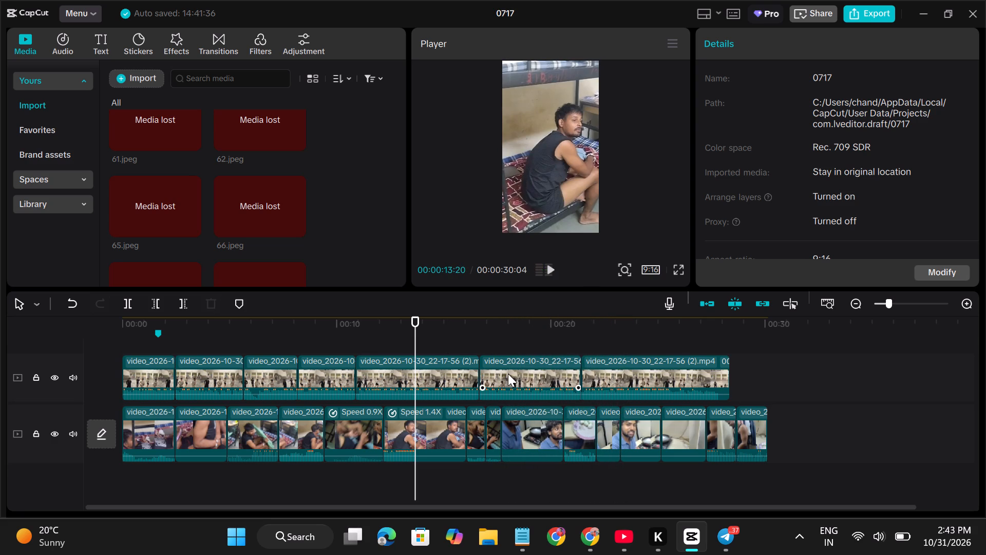
{"action": "scroll", "coordinate": [508, 374], "scroll_direction": "down", "scroll_amount": 6}
{"action": "left_click", "coordinate": [551, 265]}
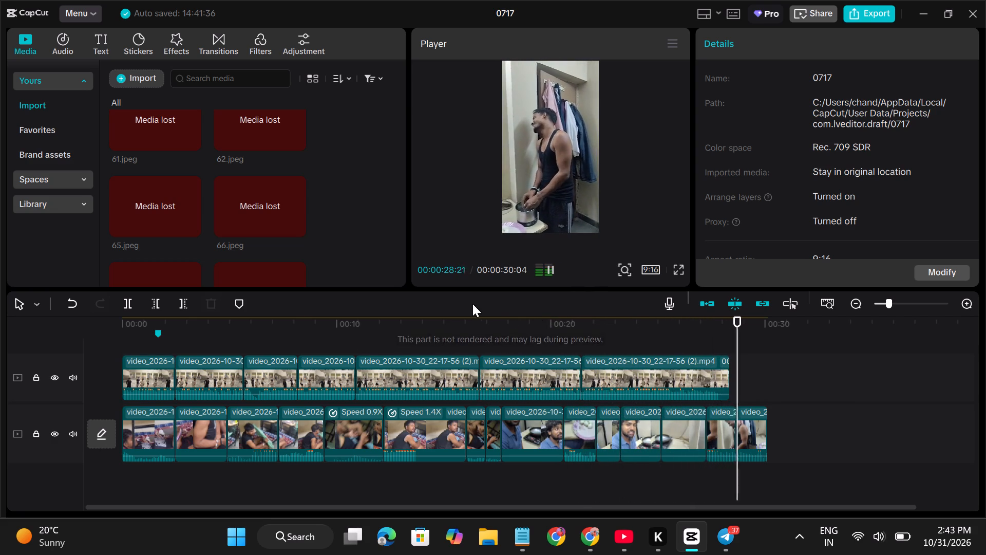
{"action": "left_click", "coordinate": [443, 342]}
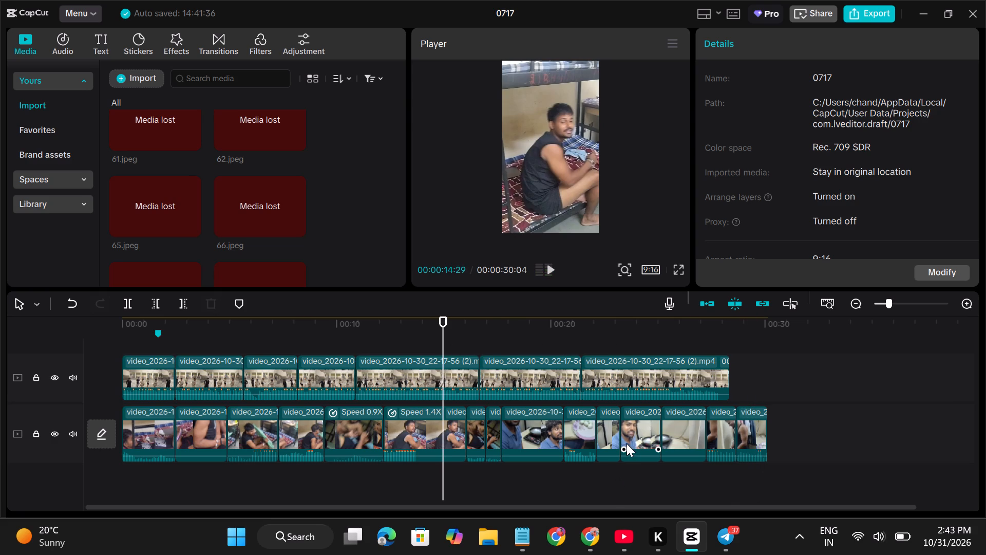
Move the lower-track blue-shirt clip at about 00:00:23 later, to just before the last clip.
{"action": "left_click_drag", "start_coordinate": [627, 443], "coordinate": [685, 443]}
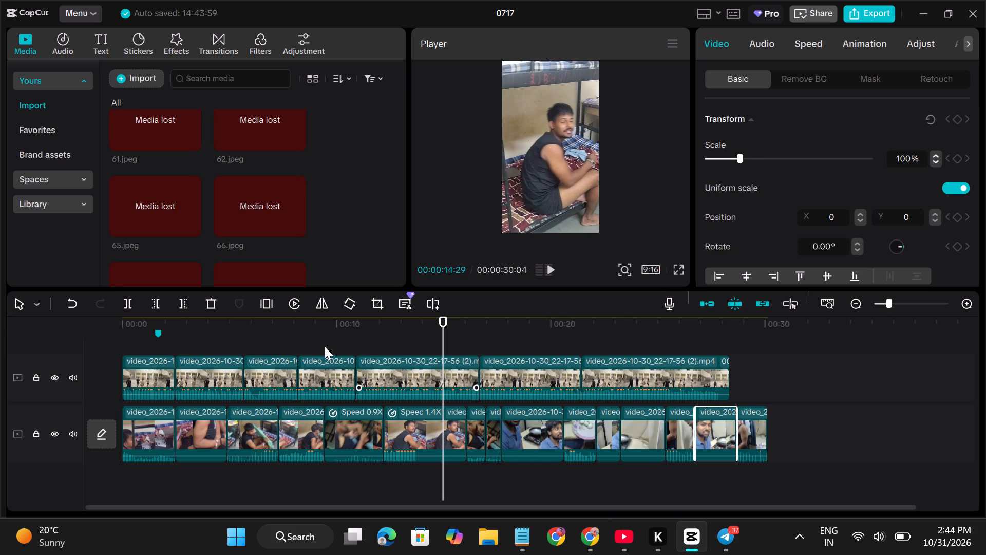
Split the upper-track clip that starts at about 00:00:11 at 00:00:13:23.
{"action": "left_click", "coordinate": [297, 344]}
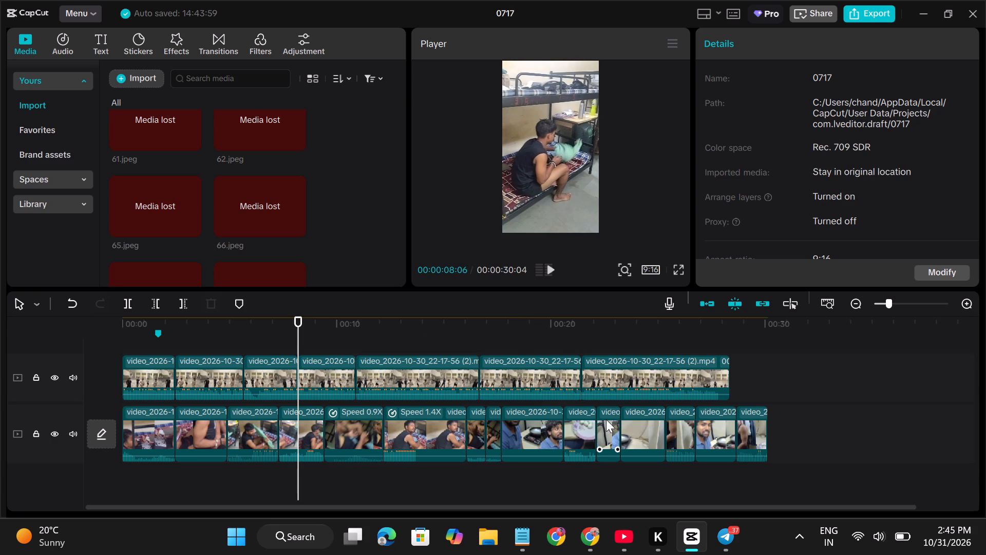
{"action": "left_click", "coordinate": [426, 343]}
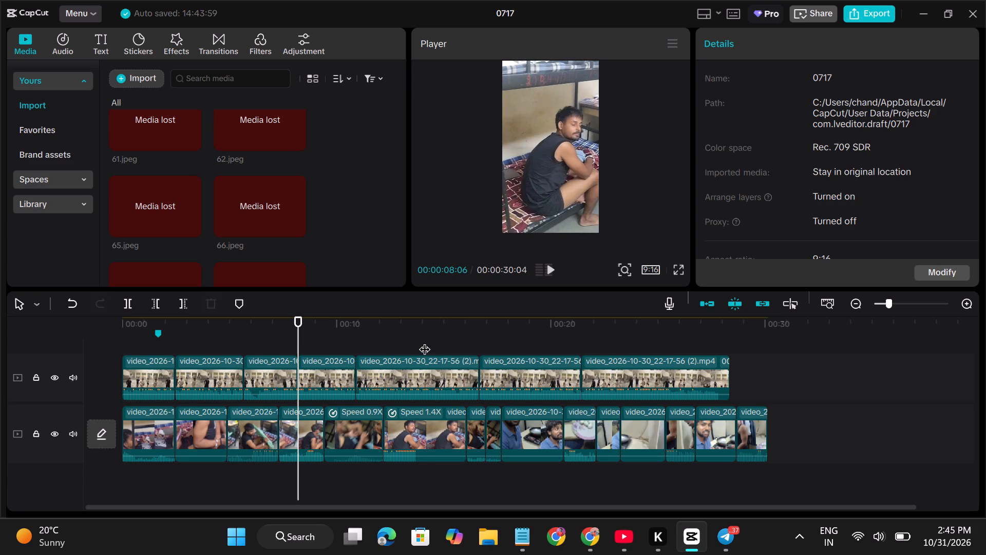
{"action": "left_click_drag", "start_coordinate": [424, 341], "coordinate": [418, 343]}
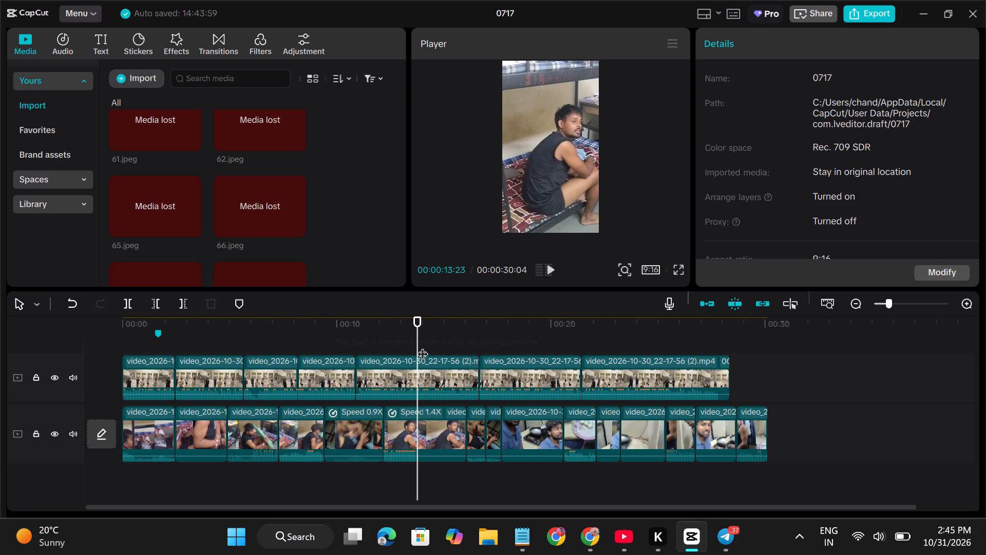
{"action": "left_click", "coordinate": [410, 360]}
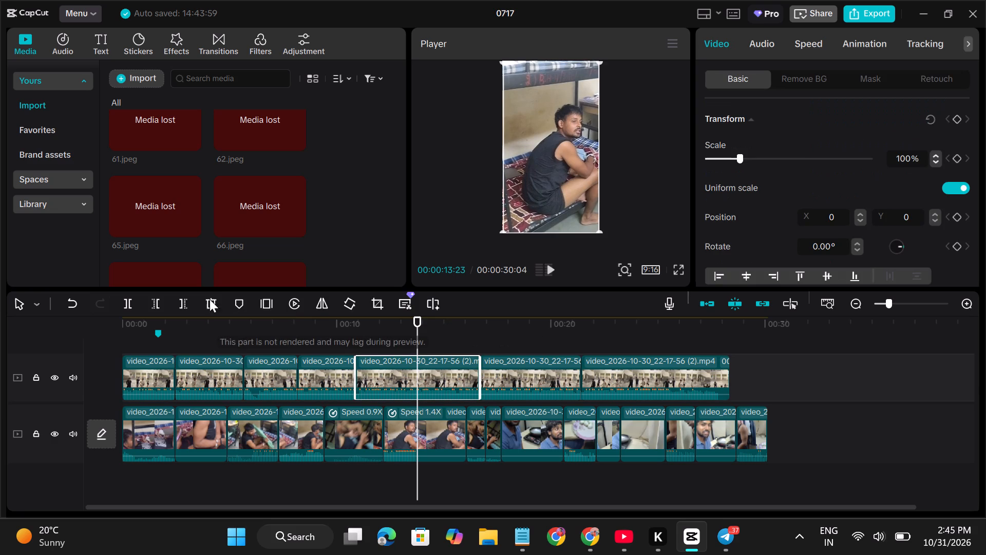
{"action": "left_click", "coordinate": [123, 310]}
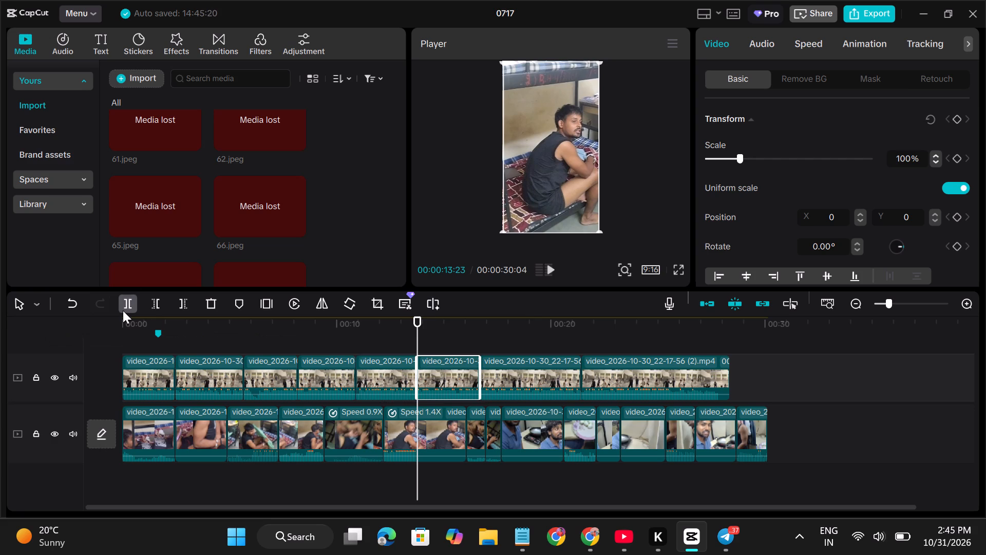
Place the playhead at 00:00:12:06, in line with the lower-track cut where the 1.4X clip begins.
{"action": "double_click", "coordinate": [384, 340]}
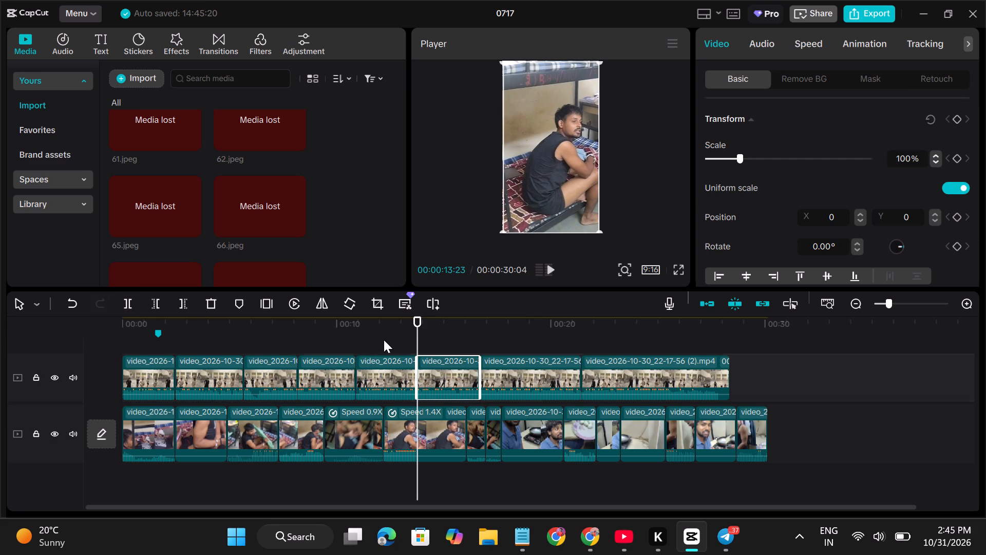
{"action": "left_click", "coordinate": [384, 340]}
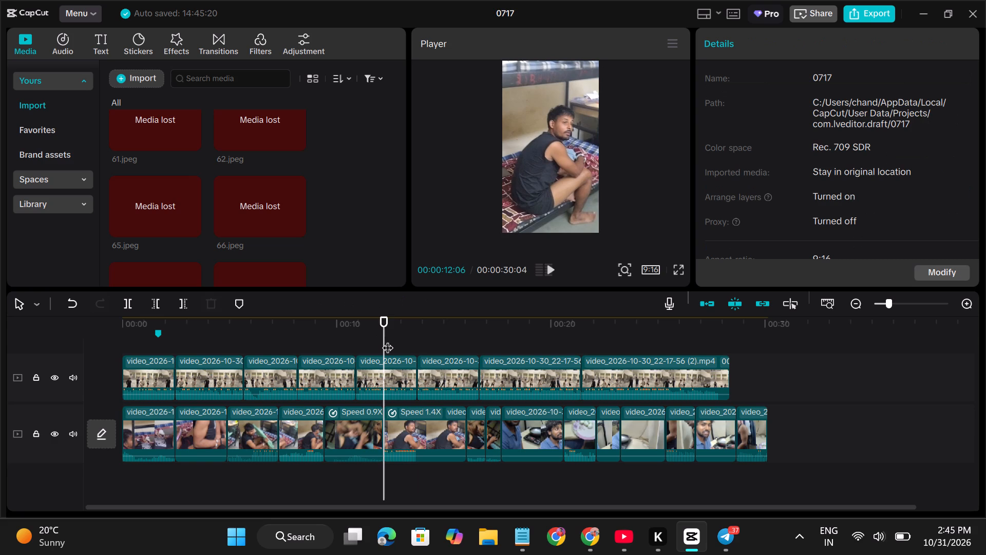
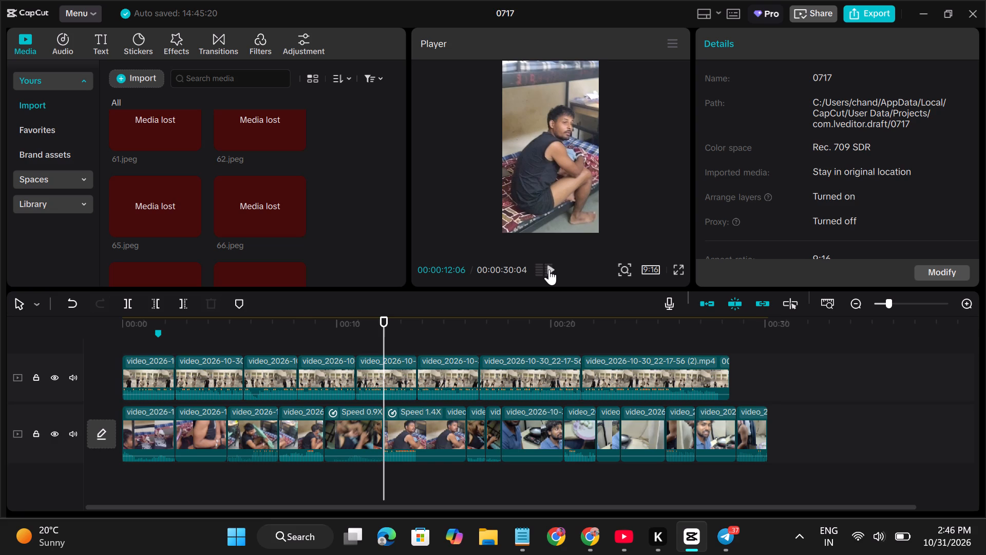
Play the timeline briefly from 00:00:12:06, and check the frame at 00:00:24:08.
{"action": "left_click", "coordinate": [549, 269]}
{"action": "left_click", "coordinate": [549, 269]}
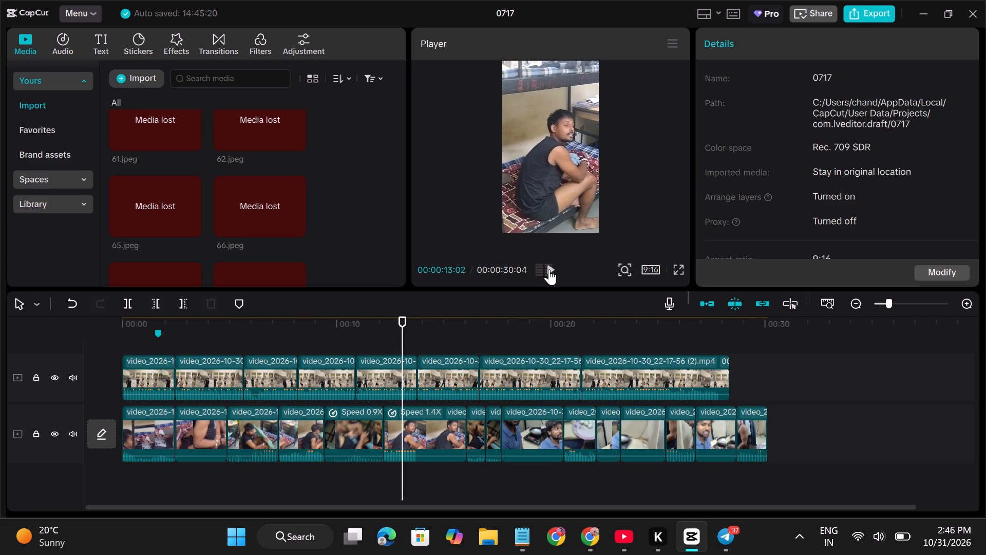
{"action": "left_click", "coordinate": [642, 334]}
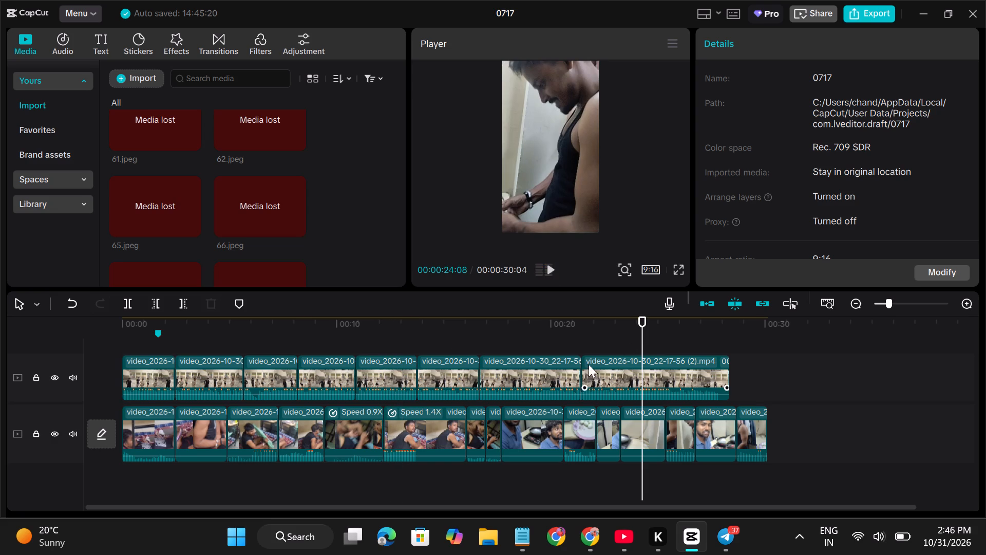
Move the lower-track 0.9X clip later, to just before the blue-shirt clip that starts at about 00:00:18.
{"action": "left_click", "coordinate": [363, 447]}
{"action": "left_click_drag", "start_coordinate": [363, 447], "coordinate": [376, 447]}
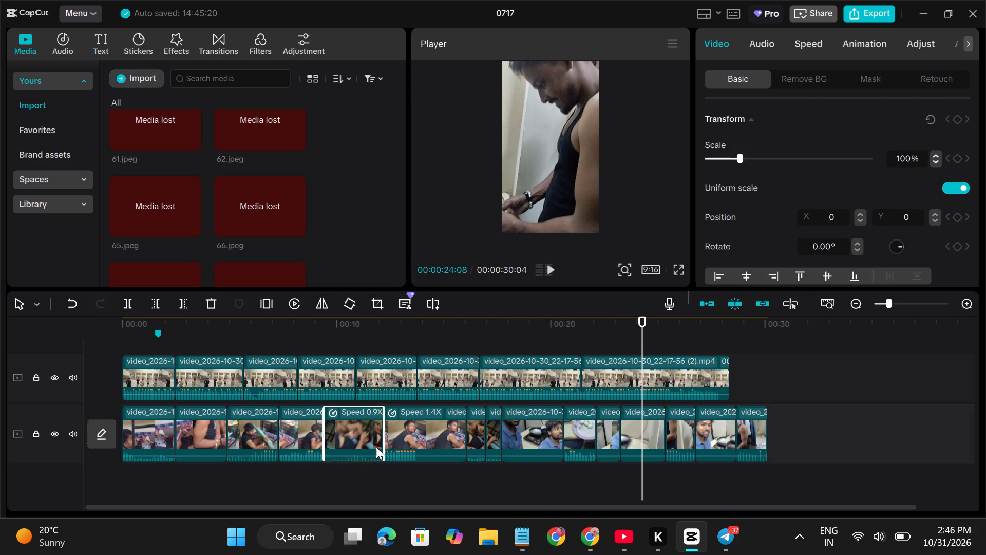
{"action": "left_click_drag", "start_coordinate": [376, 447], "coordinate": [467, 442]}
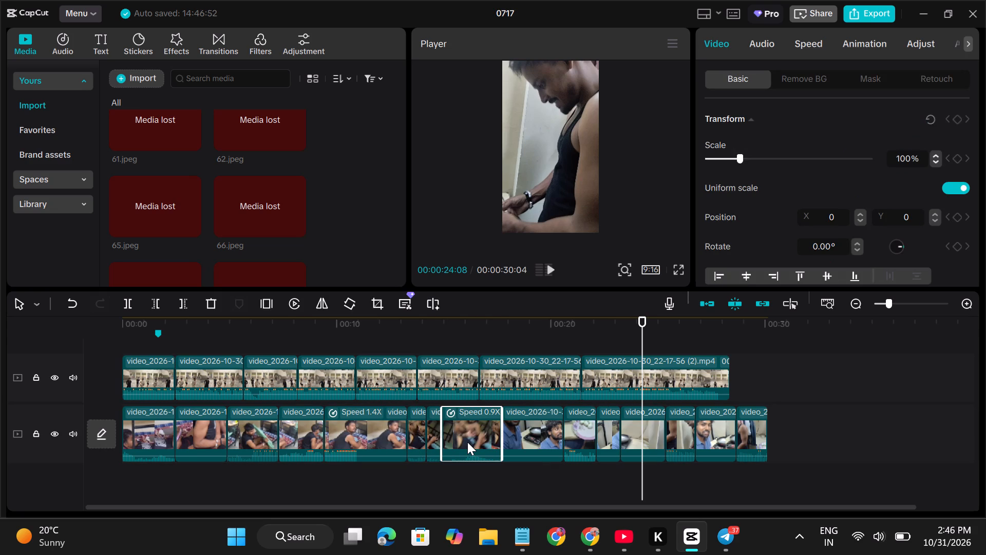
Examine the speed and duration settings of the moved 0.9X clip and of the egg-plate clip at about 00:00:20.
{"action": "left_click", "coordinate": [864, 43]}
{"action": "left_click", "coordinate": [807, 31]}
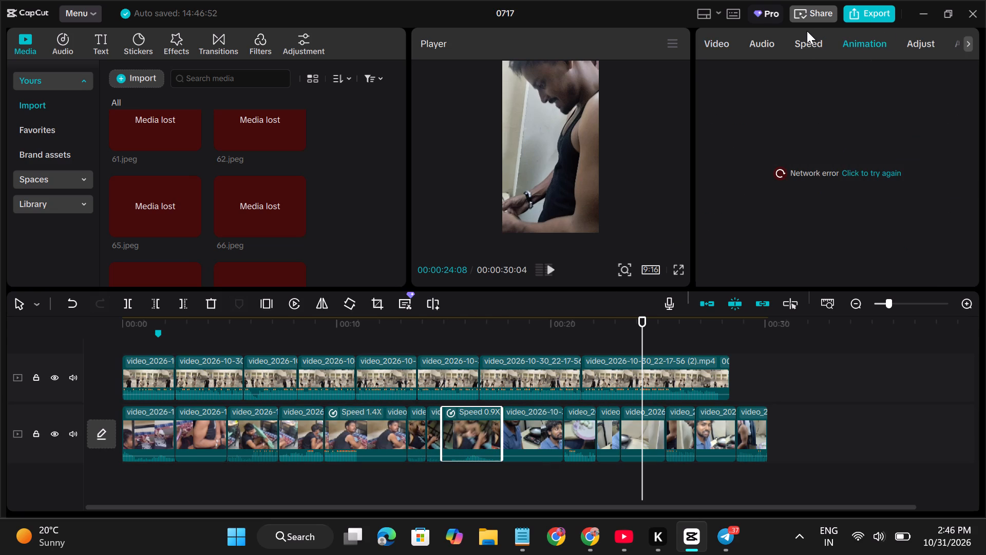
{"action": "scroll", "coordinate": [758, 205], "scroll_direction": "down", "scroll_amount": 1}
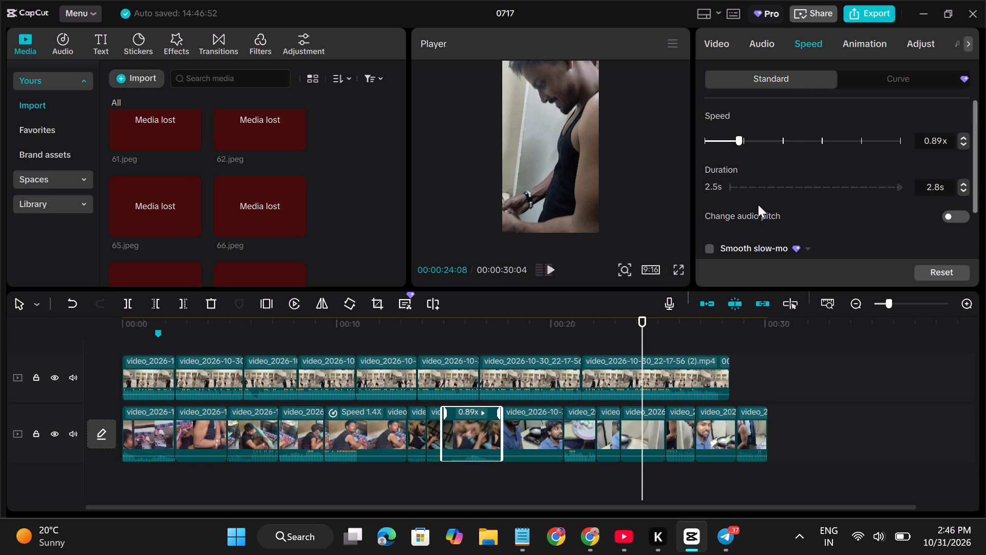
{"action": "scroll", "coordinate": [758, 205], "scroll_direction": "down", "scroll_amount": 7}
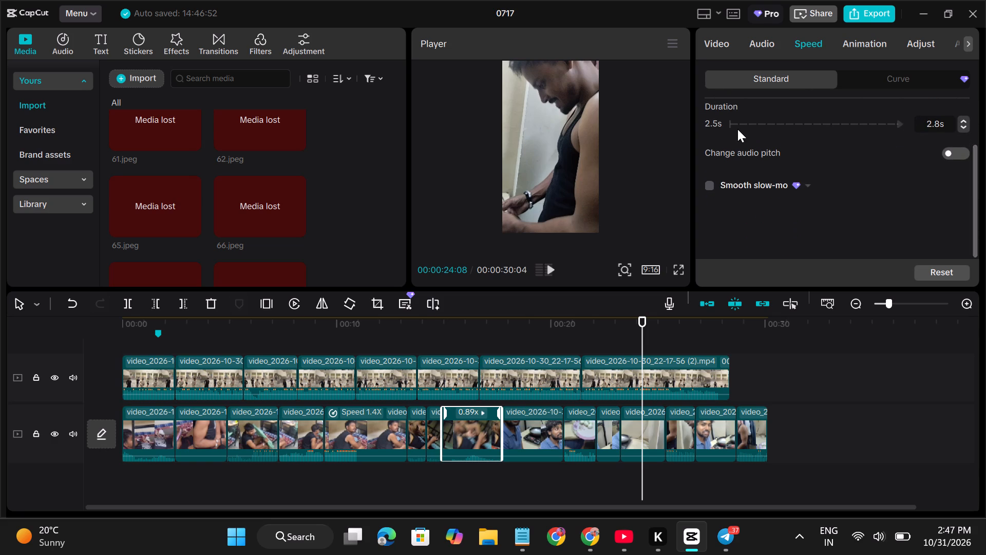
{"action": "left_click", "coordinate": [738, 129]}
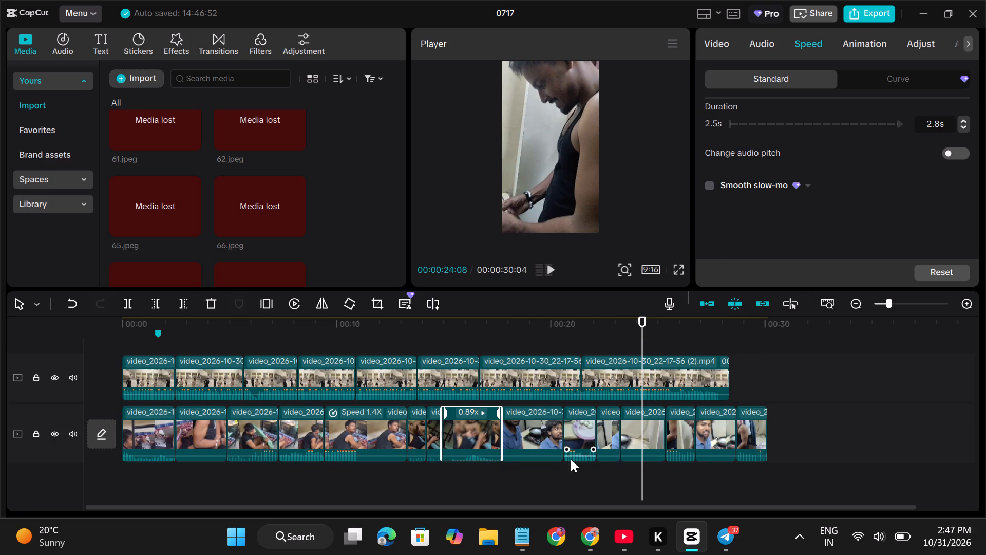
{"action": "left_click", "coordinate": [584, 429]}
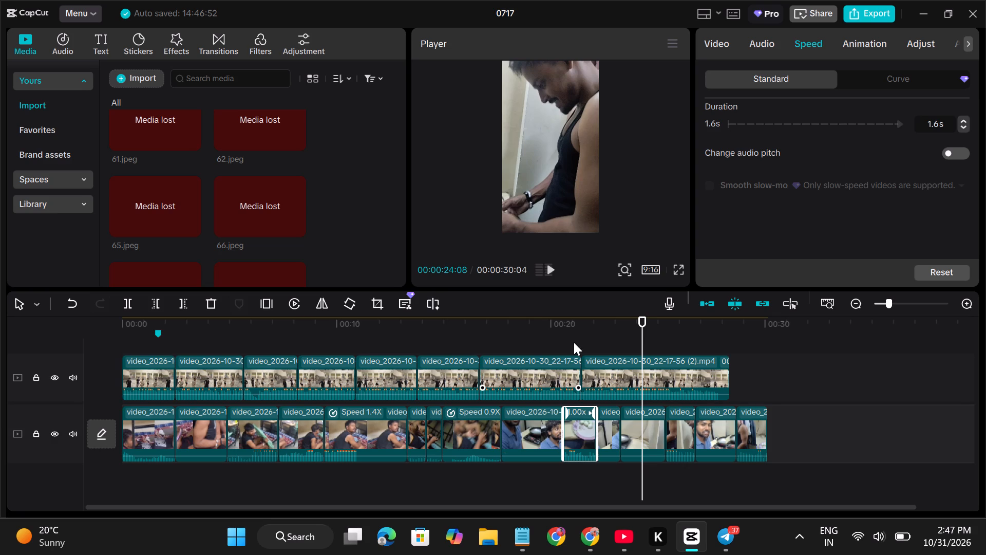
Scrub through the timeline and play it from the start to review the new clip order.
{"action": "left_click", "coordinate": [559, 349]}
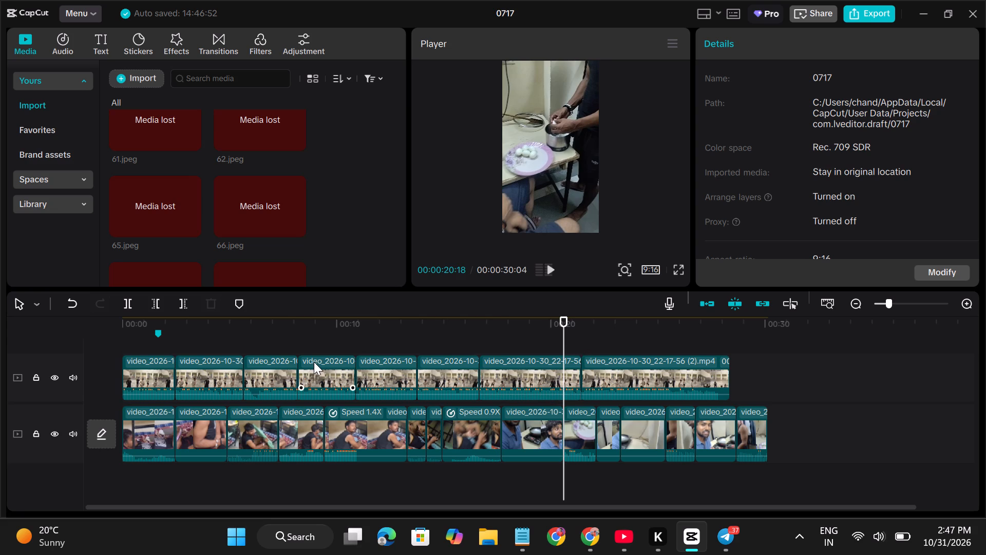
{"action": "left_click", "coordinate": [297, 348]}
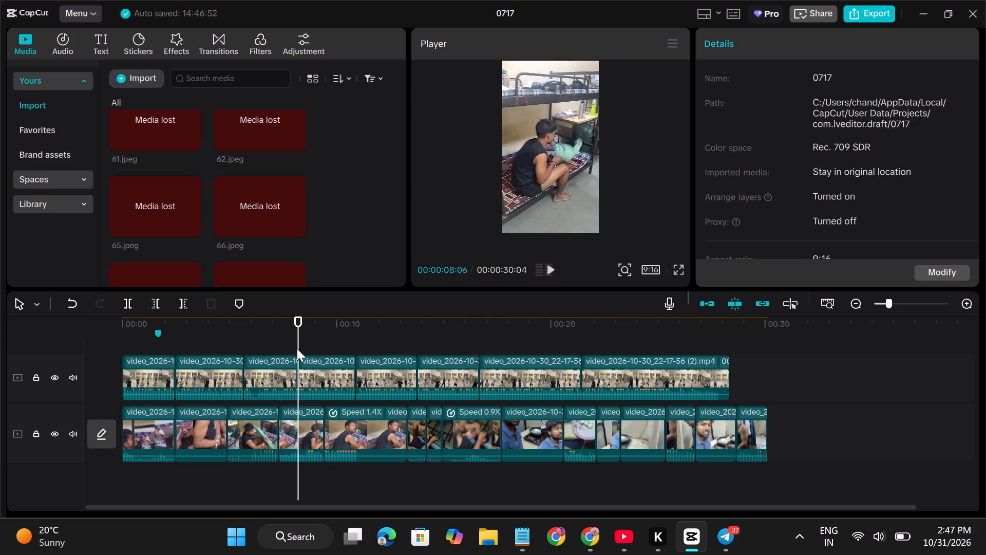
{"action": "left_click", "coordinate": [386, 341]}
{"action": "left_click_drag", "start_coordinate": [386, 341], "coordinate": [331, 350]}
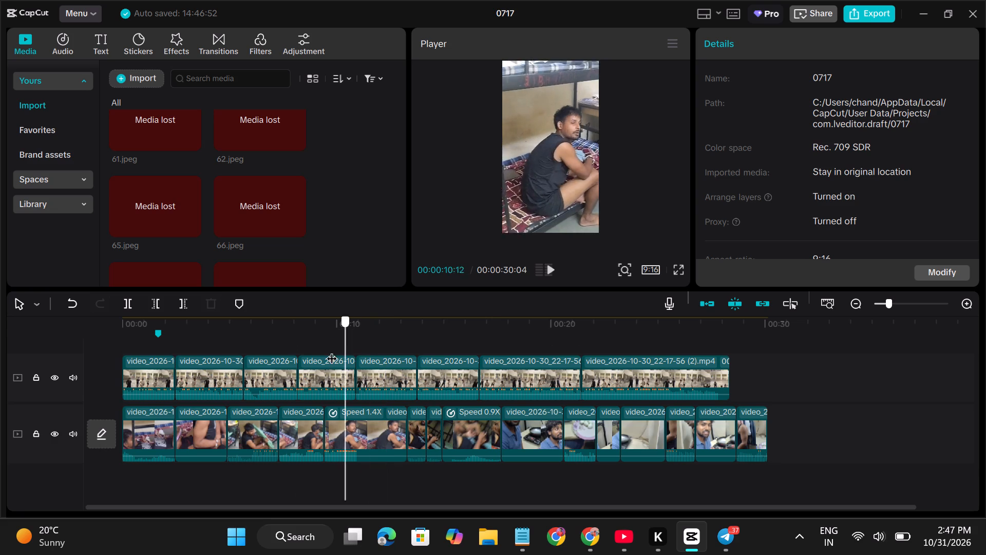
{"action": "left_click_drag", "start_coordinate": [331, 350], "coordinate": [245, 348]}
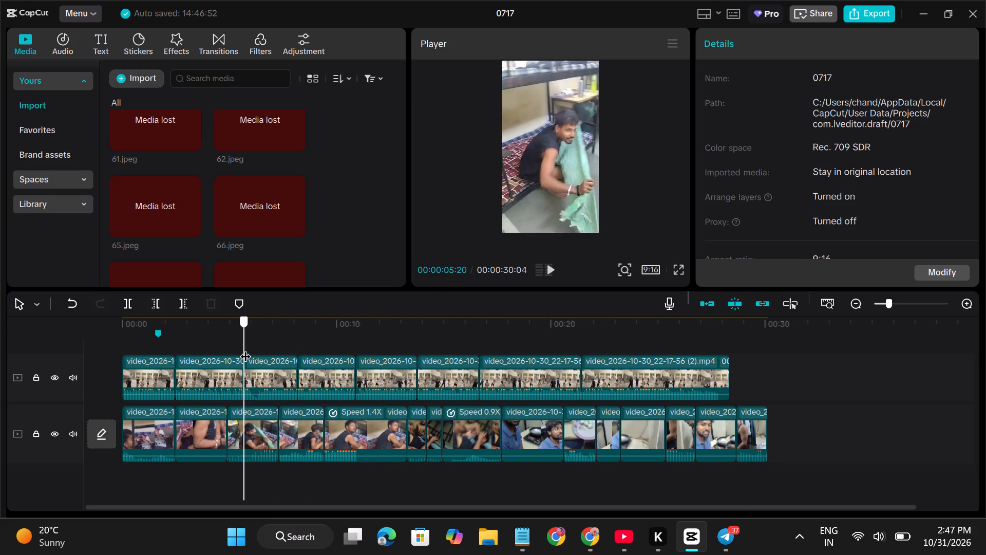
{"action": "left_click_drag", "start_coordinate": [245, 348], "coordinate": [569, 331]}
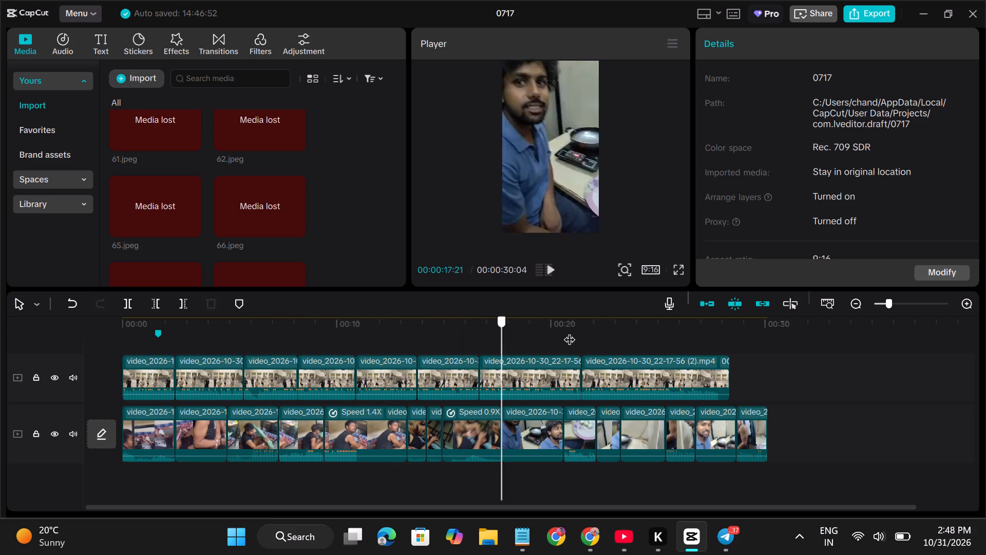
{"action": "left_click_drag", "start_coordinate": [569, 331], "coordinate": [12, 350]}
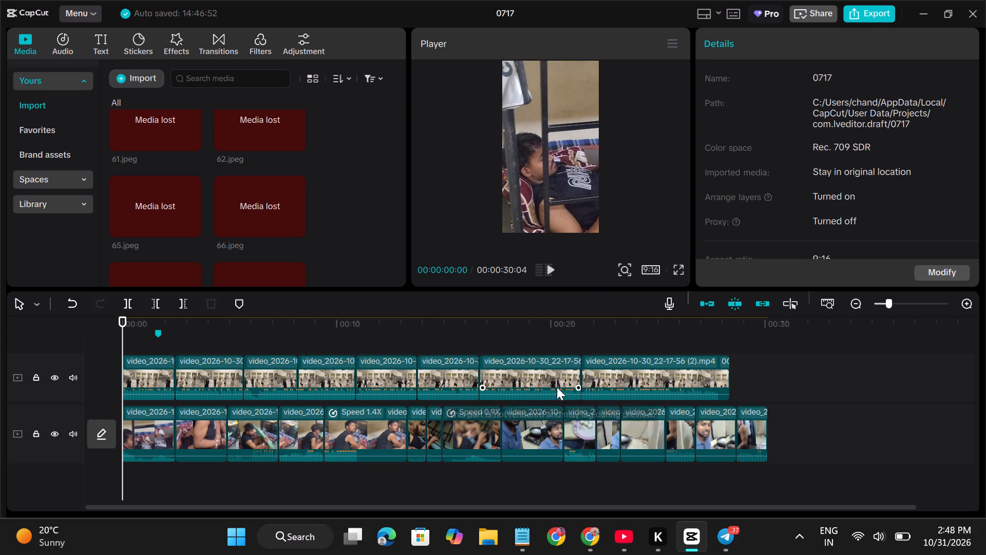
{"action": "left_click", "coordinate": [549, 269]}
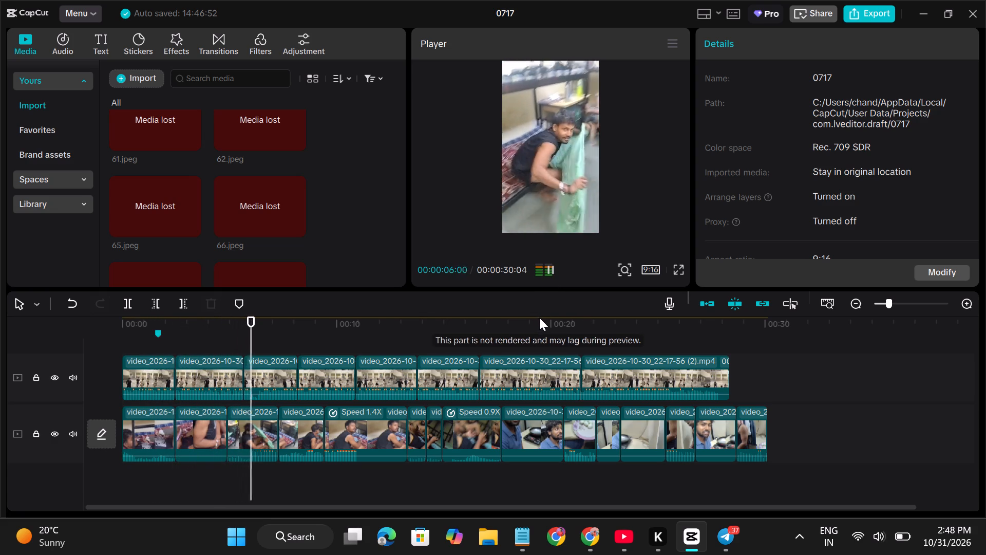
Move the lower-track egg-plate clip from about 00:00:20 to about 00:00:24, and the clip following it to just before the last clip.
{"action": "left_click_drag", "start_coordinate": [574, 434], "coordinate": [631, 421]}
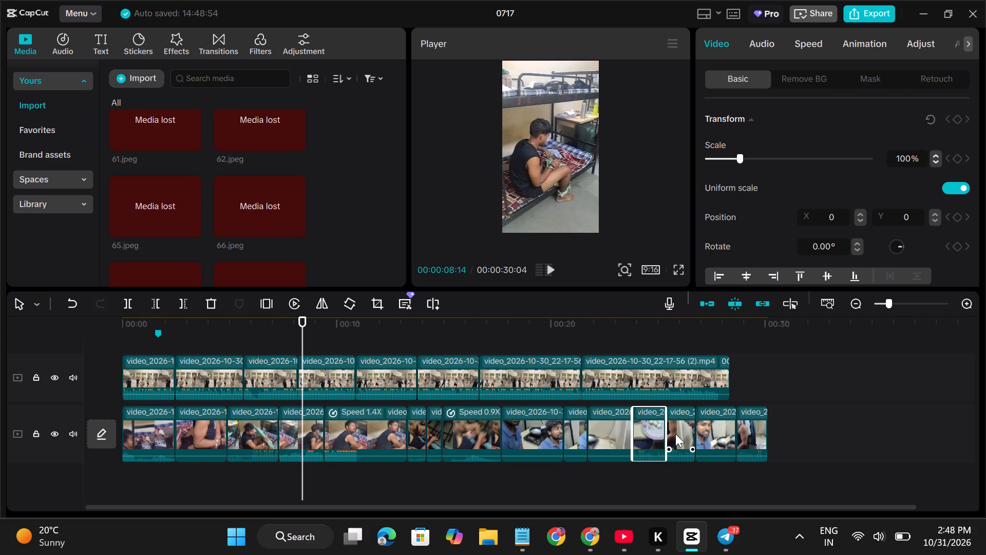
{"action": "left_click_drag", "start_coordinate": [680, 434], "coordinate": [712, 438]}
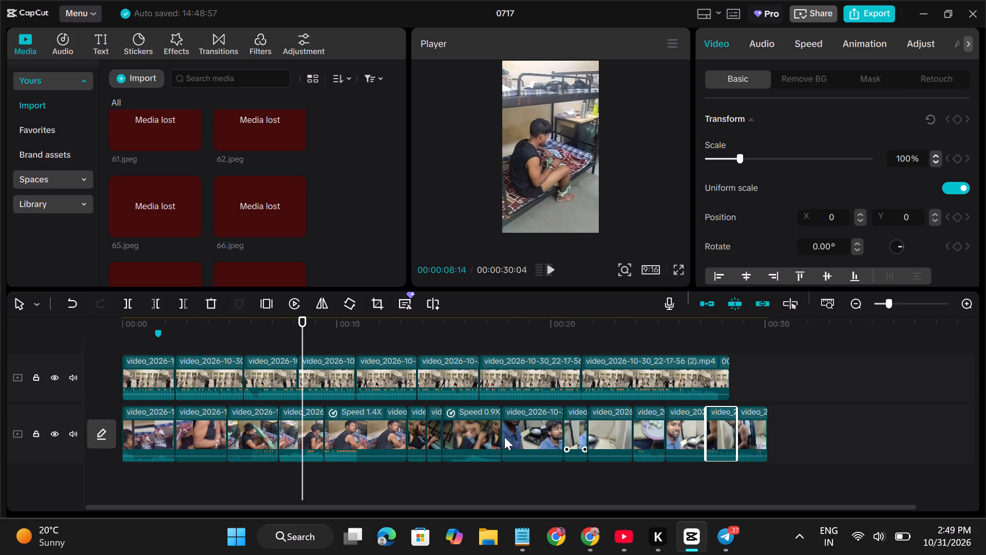
Move the upper-track clip that starts at about 00:00:14 to the end of the upper track.
{"action": "left_click", "coordinate": [448, 376]}
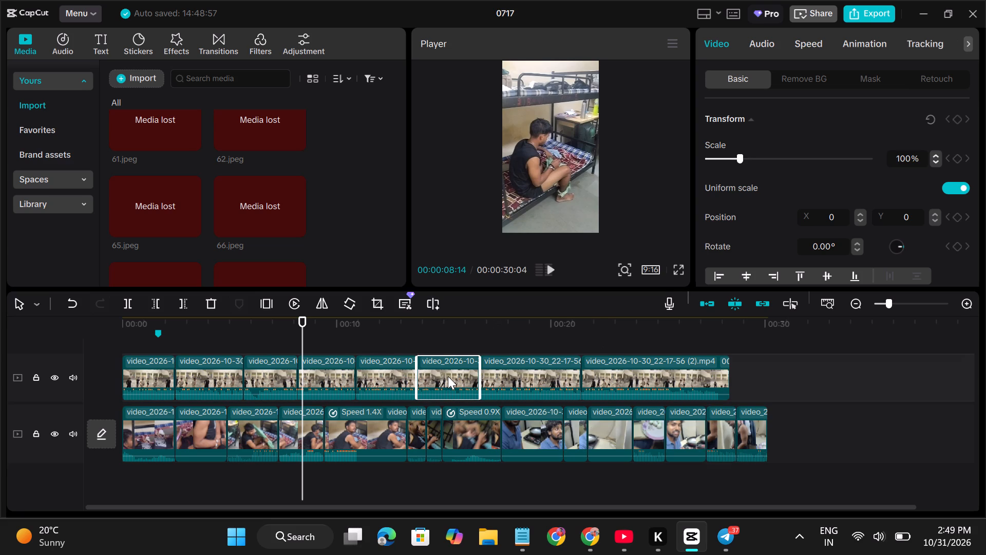
{"action": "left_click", "coordinate": [448, 376]}
{"action": "left_click_drag", "start_coordinate": [448, 376], "coordinate": [674, 368]}
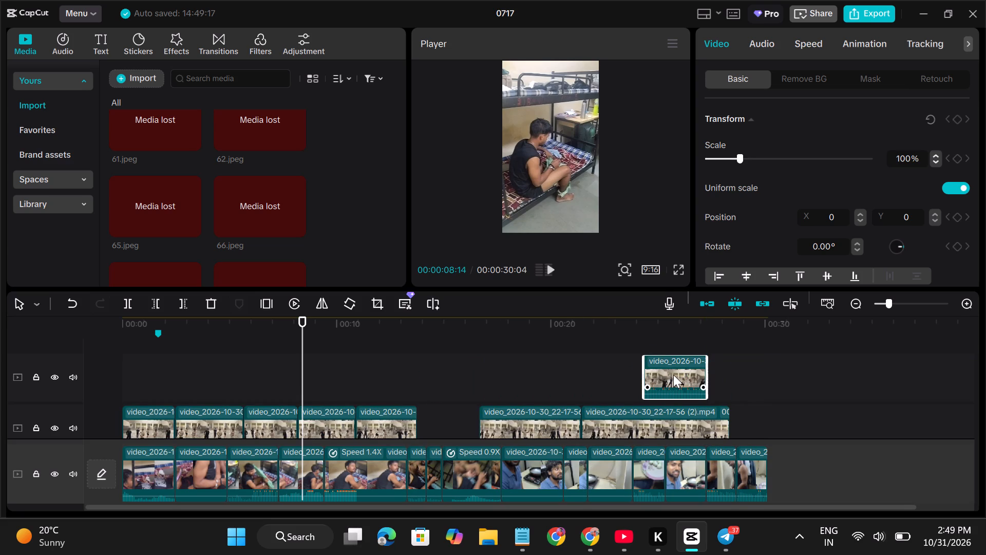
{"action": "left_click_drag", "start_coordinate": [673, 375], "coordinate": [762, 425]}
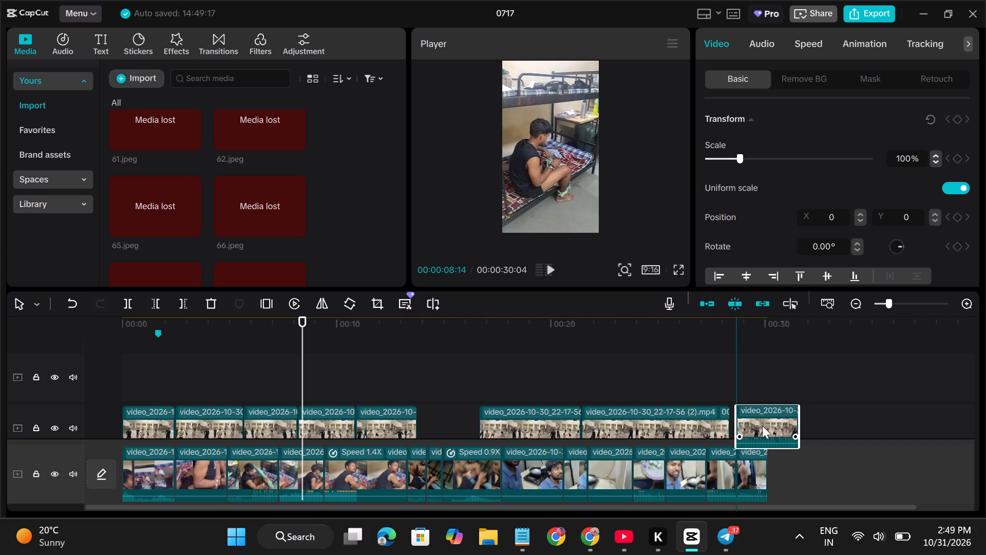
{"action": "left_click_drag", "start_coordinate": [762, 425], "coordinate": [756, 422]}
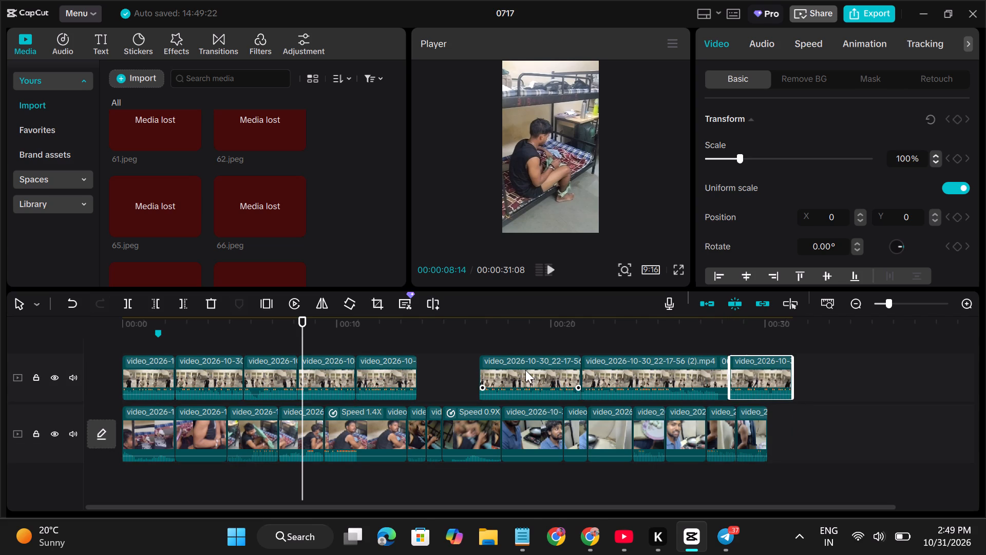
Shift the two upper-track clips after the gap at about 00:00:14 earlier so they follow the preceding clip directly.
{"action": "left_click_drag", "start_coordinate": [525, 372], "coordinate": [462, 373]}
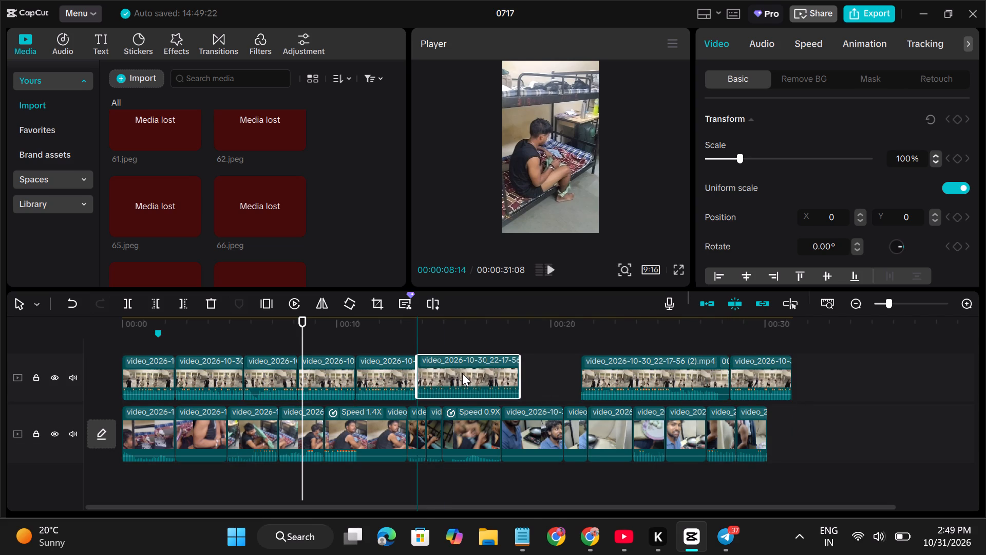
{"action": "left_click_drag", "start_coordinate": [462, 373], "coordinate": [463, 373]}
{"action": "left_click_drag", "start_coordinate": [621, 372], "coordinate": [599, 371]}
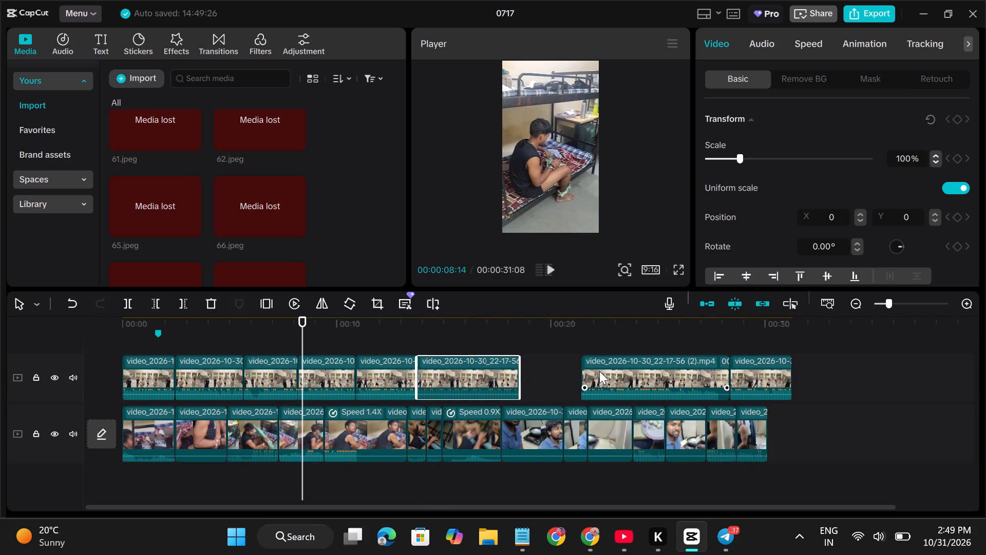
{"action": "left_click_drag", "start_coordinate": [599, 371], "coordinate": [565, 373]}
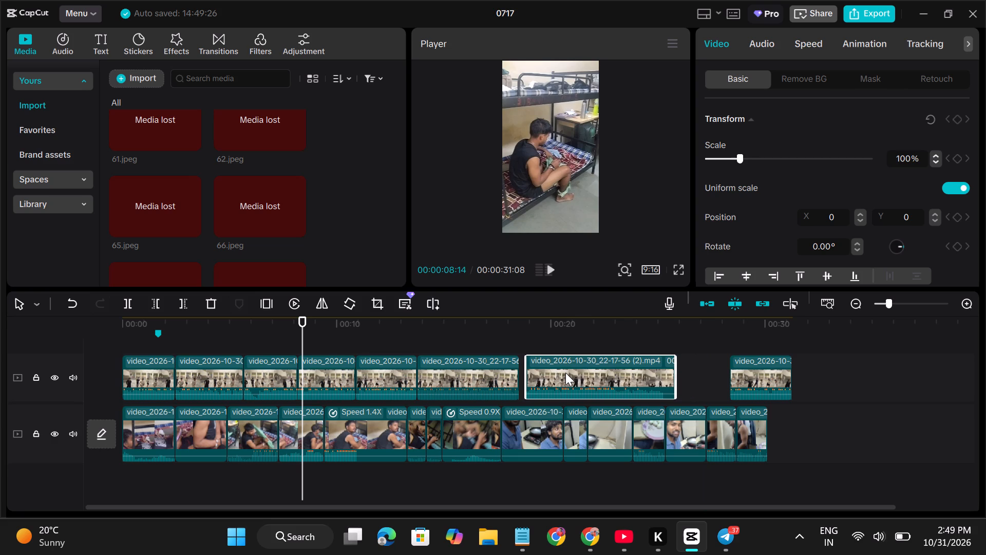
{"action": "left_click_drag", "start_coordinate": [565, 373], "coordinate": [561, 373]}
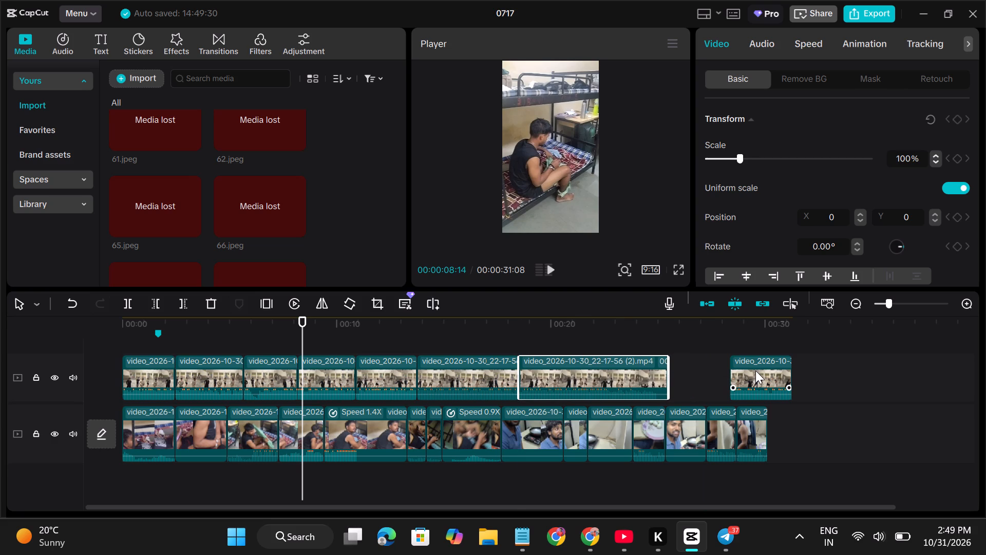
Move the last upper-track clip earlier, placing it on the same track just after the (2).mp4 clip at about 00:00:25.
{"action": "left_click_drag", "start_coordinate": [755, 371], "coordinate": [702, 371]}
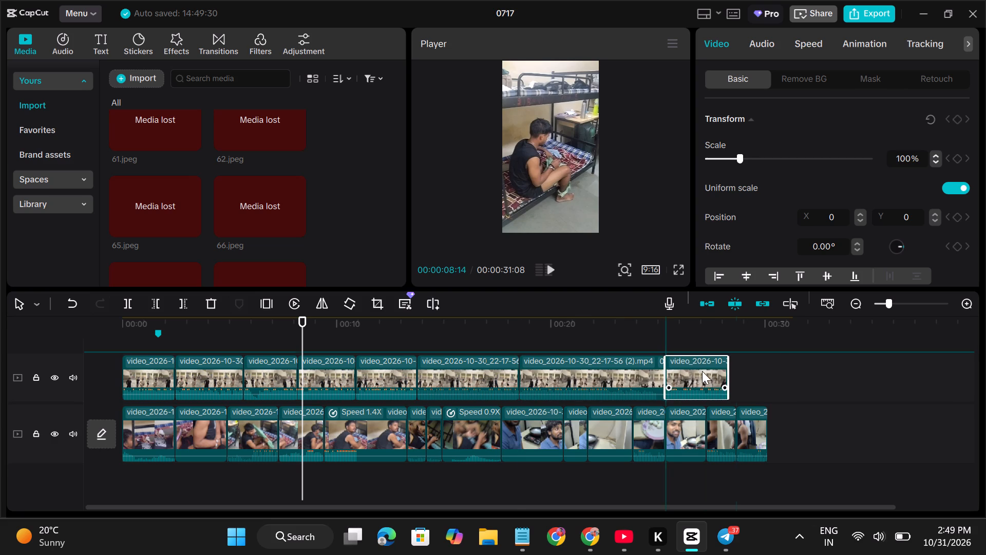
{"action": "left_click_drag", "start_coordinate": [702, 371], "coordinate": [694, 371]}
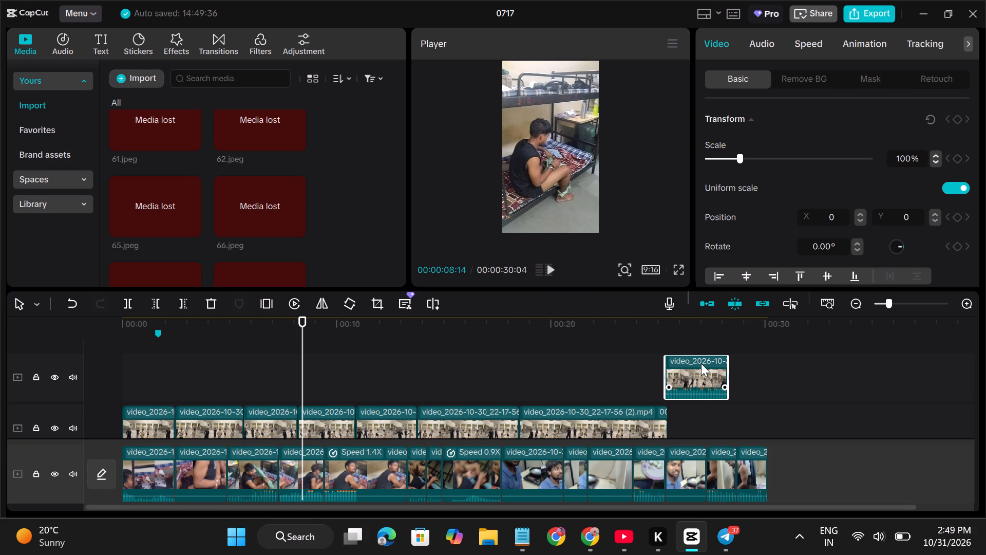
{"action": "left_click_drag", "start_coordinate": [701, 362], "coordinate": [713, 400]}
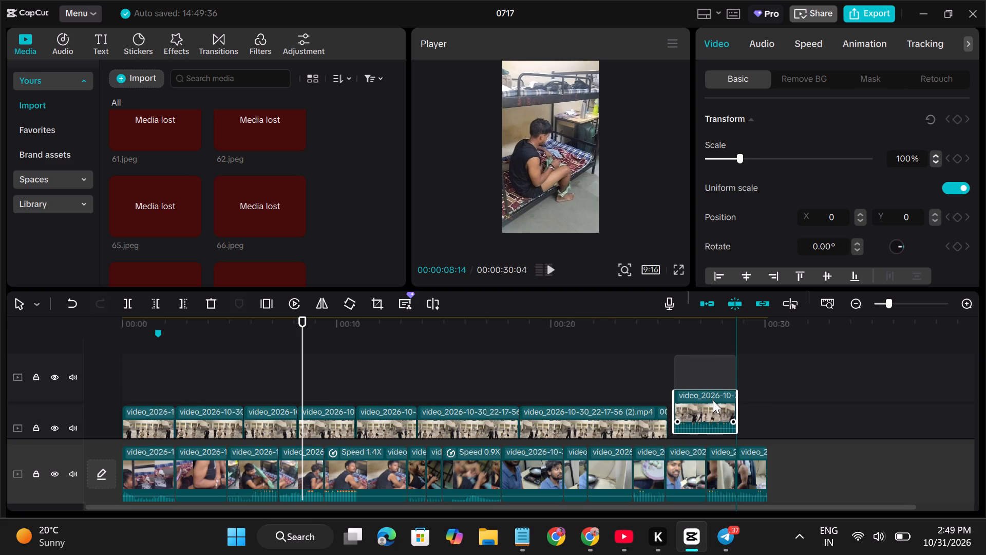
{"action": "left_click_drag", "start_coordinate": [713, 400], "coordinate": [713, 404]}
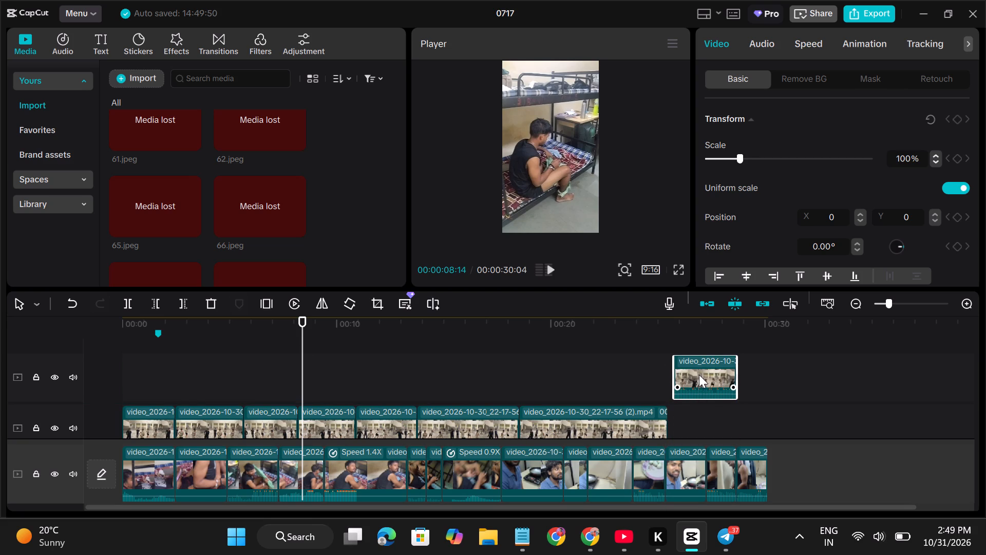
{"action": "left_click_drag", "start_coordinate": [699, 375], "coordinate": [696, 443]}
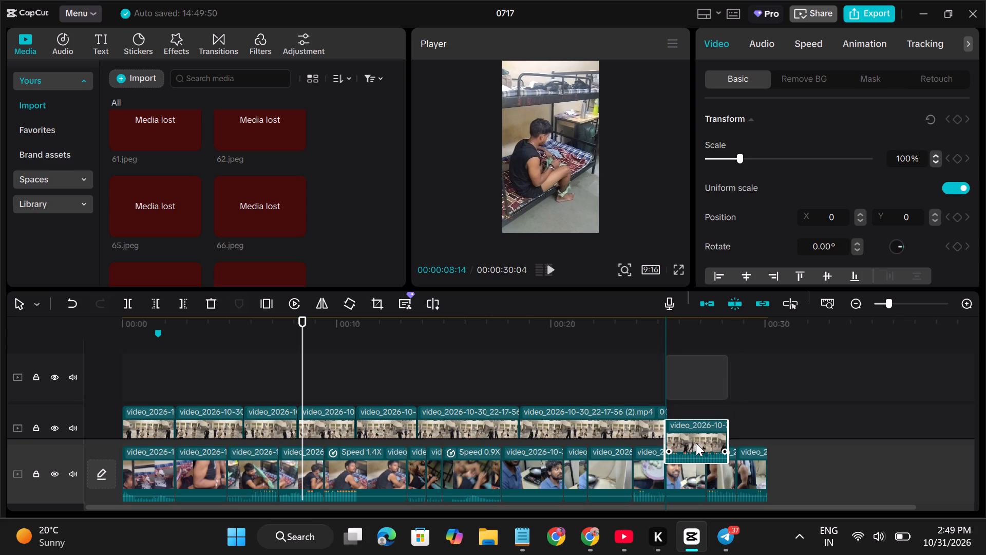
{"action": "left_click_drag", "start_coordinate": [696, 443], "coordinate": [689, 429]}
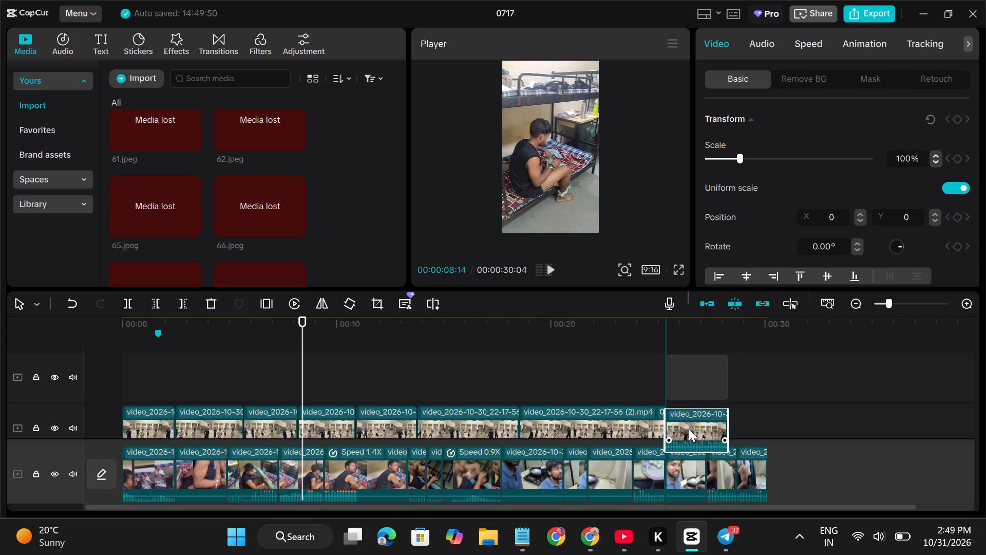
{"action": "left_click_drag", "start_coordinate": [689, 429], "coordinate": [702, 424]}
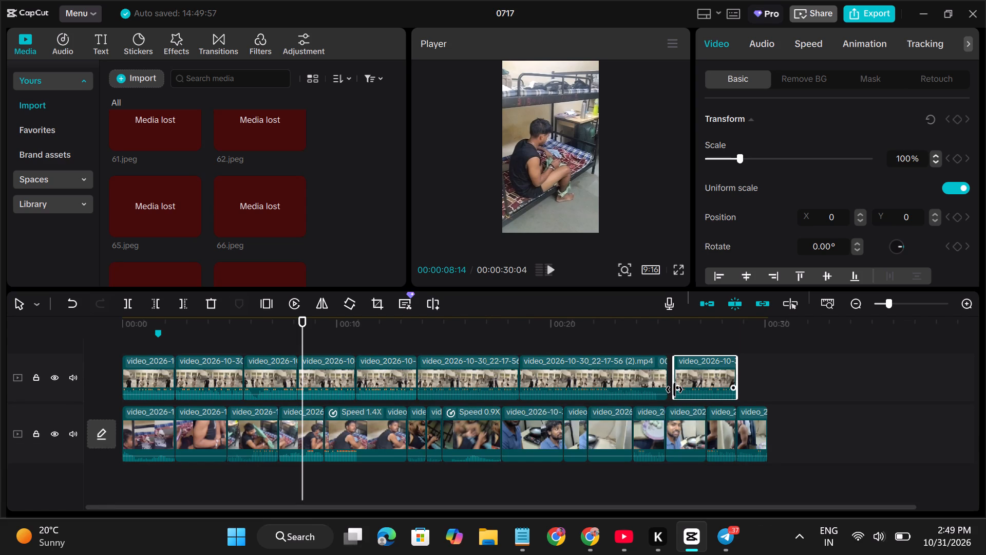
Extend the start of the last upper-track clip earlier to meet the end of the (2).mp4 clip.
{"action": "left_click_drag", "start_coordinate": [674, 390], "coordinate": [666, 388]}
{"action": "left_click", "coordinate": [692, 383]}
{"action": "left_click_drag", "start_coordinate": [675, 379], "coordinate": [657, 377]}
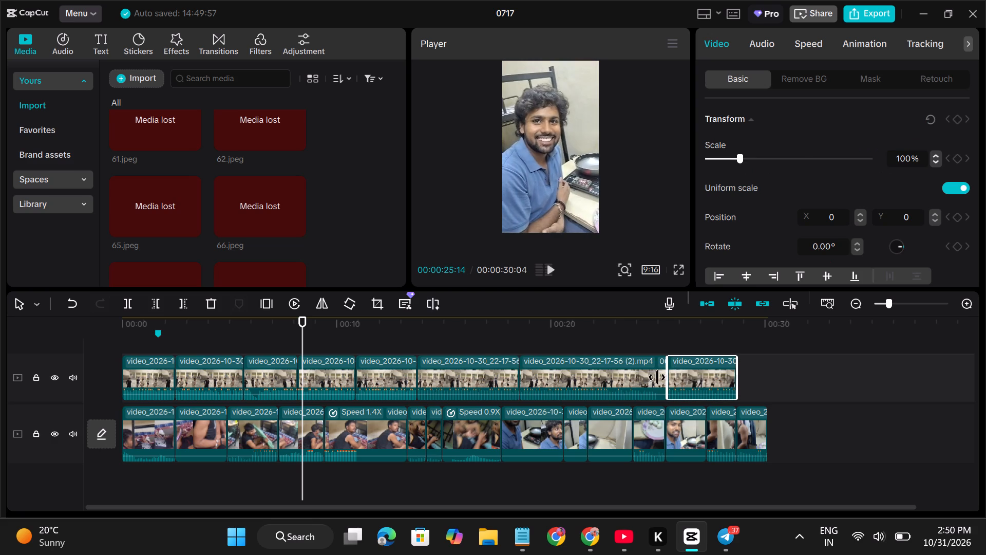
{"action": "left_click_drag", "start_coordinate": [657, 377], "coordinate": [654, 378]}
Place the playhead at 00:00:23:25, in line with the lower-track cut where the egg-plate clip begins.
{"action": "left_click", "coordinate": [636, 353]}
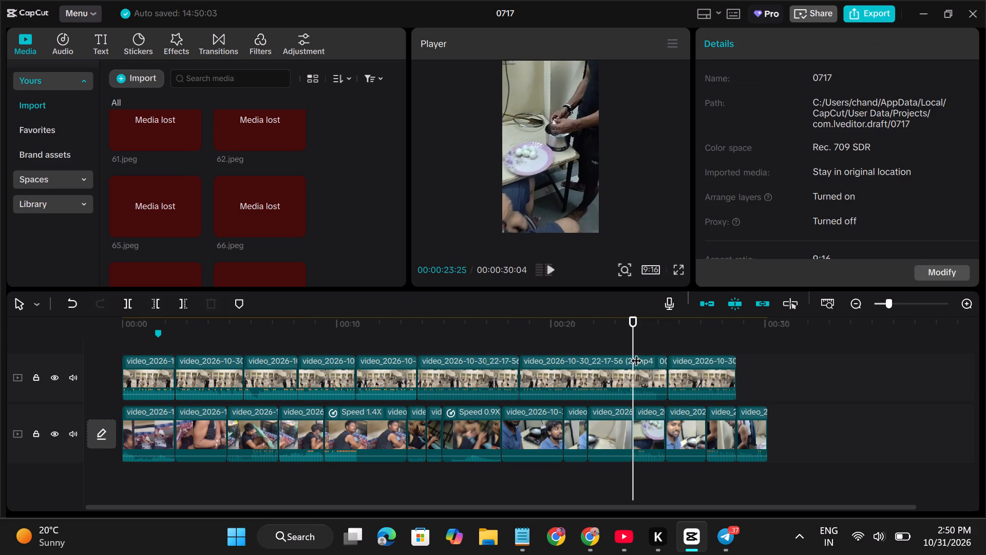
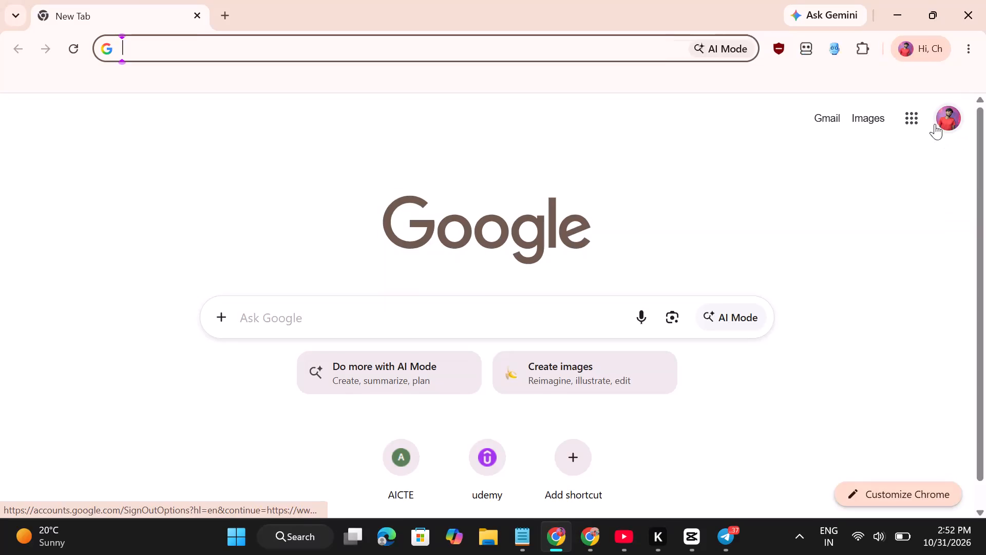
Open Google Drive from the Google apps list in Chrome.
{"action": "left_click", "coordinate": [909, 122]}
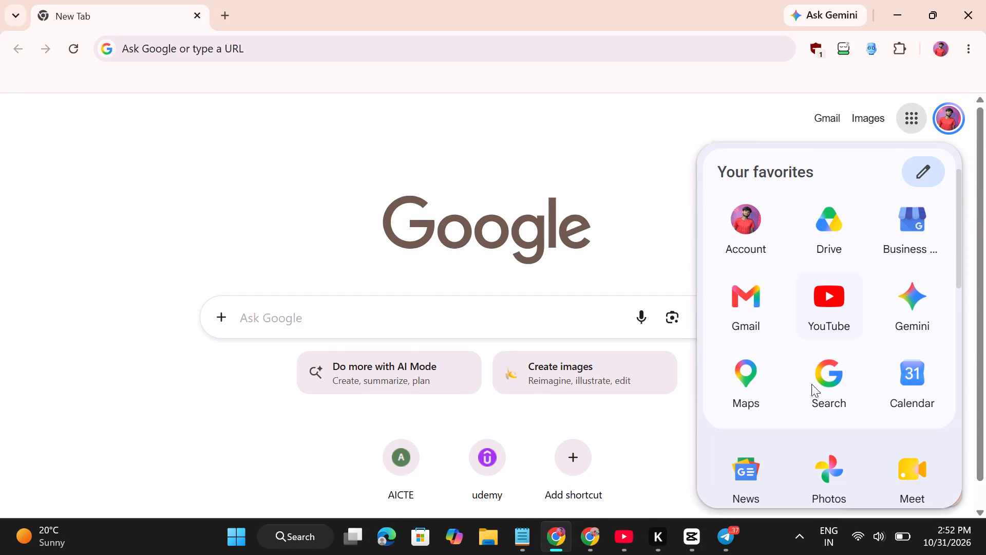
{"action": "scroll", "coordinate": [809, 374], "scroll_direction": "down", "scroll_amount": 9}
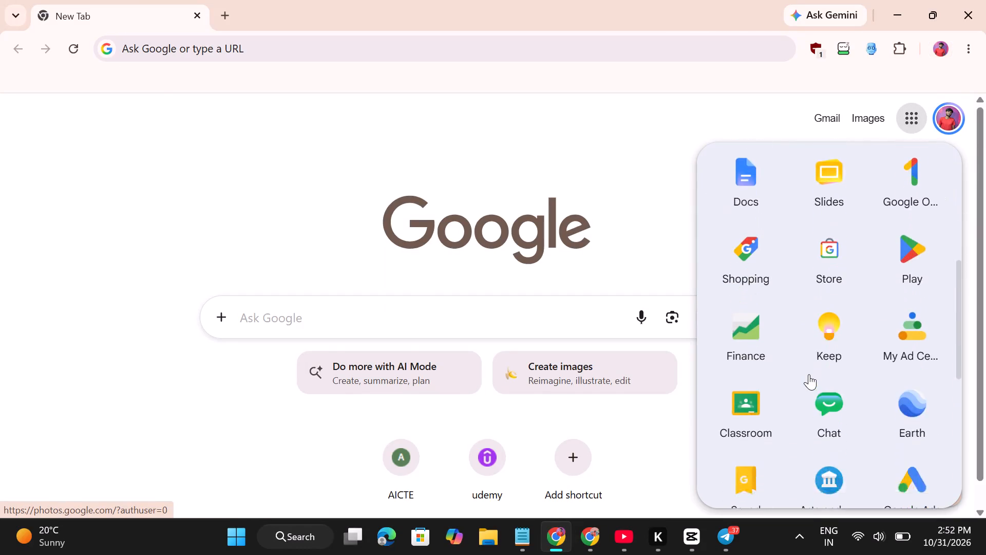
{"action": "scroll", "coordinate": [809, 374], "scroll_direction": "down", "scroll_amount": 1}
{"action": "scroll", "coordinate": [809, 374], "scroll_direction": "up", "scroll_amount": 1}
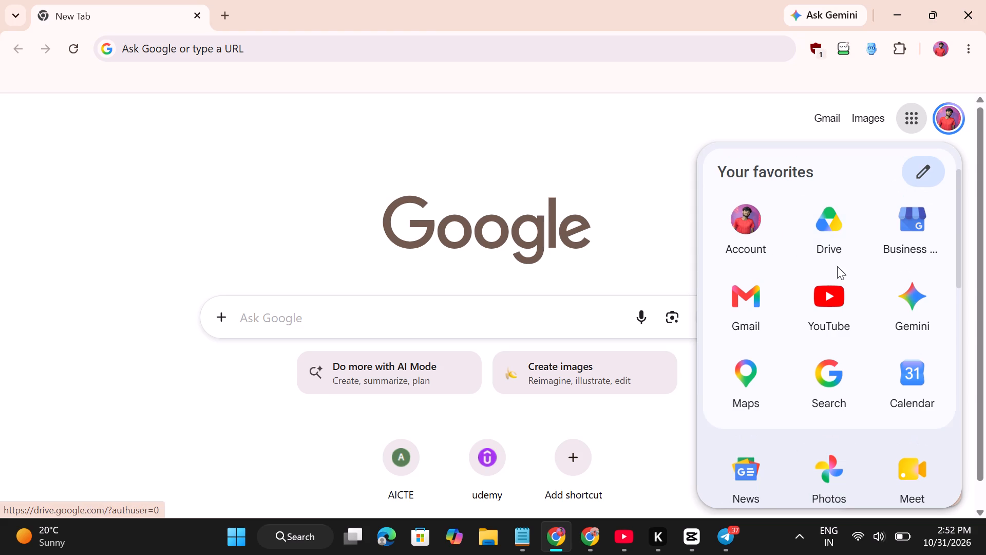
{"action": "left_click", "coordinate": [818, 249]}
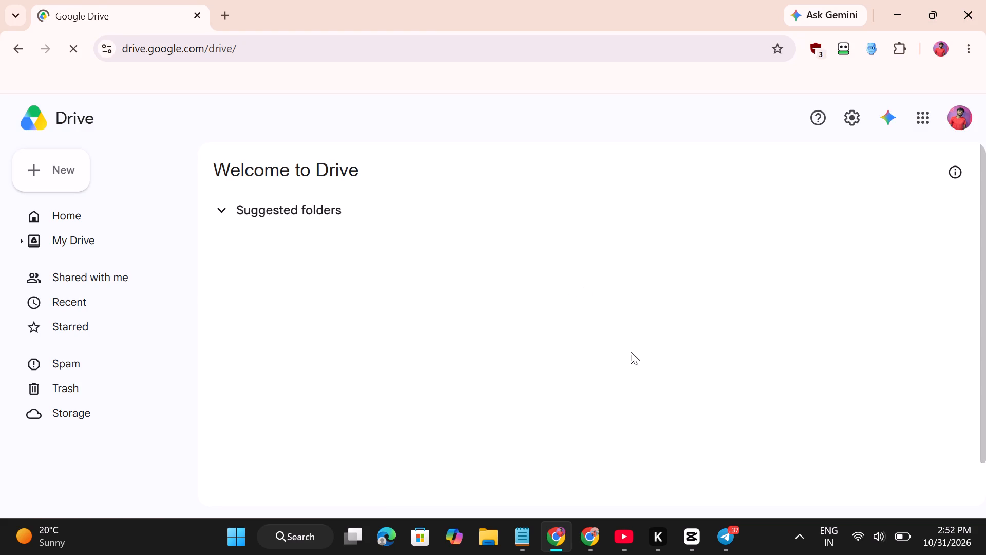
Look through the suggested folders and files on the Google Drive home page, including Chhath 2024.
{"action": "scroll", "coordinate": [464, 309], "scroll_direction": "down", "scroll_amount": 11}
{"action": "scroll", "coordinate": [464, 309], "scroll_direction": "up", "scroll_amount": 4}
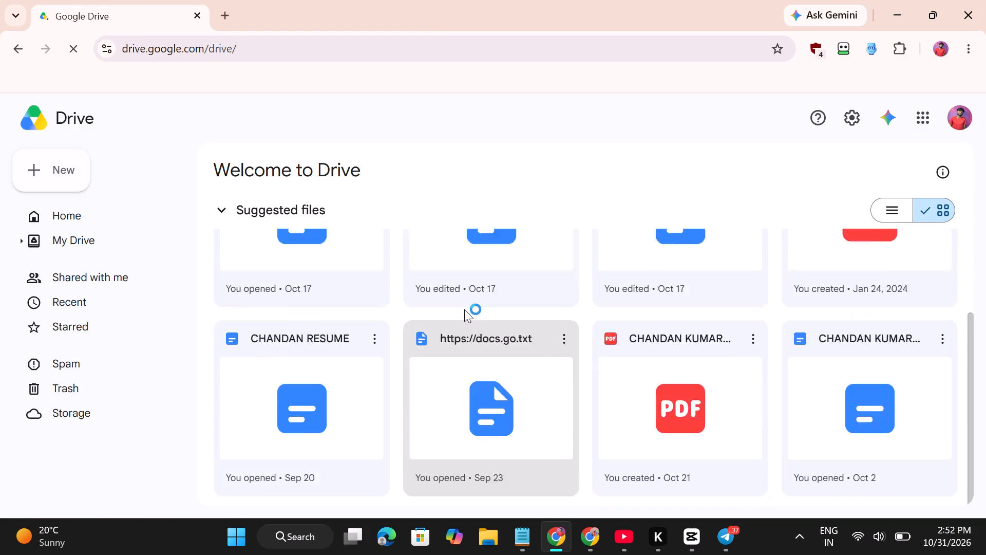
{"action": "scroll", "coordinate": [464, 309], "scroll_direction": "up", "scroll_amount": 2}
{"action": "left_click", "coordinate": [310, 269]}
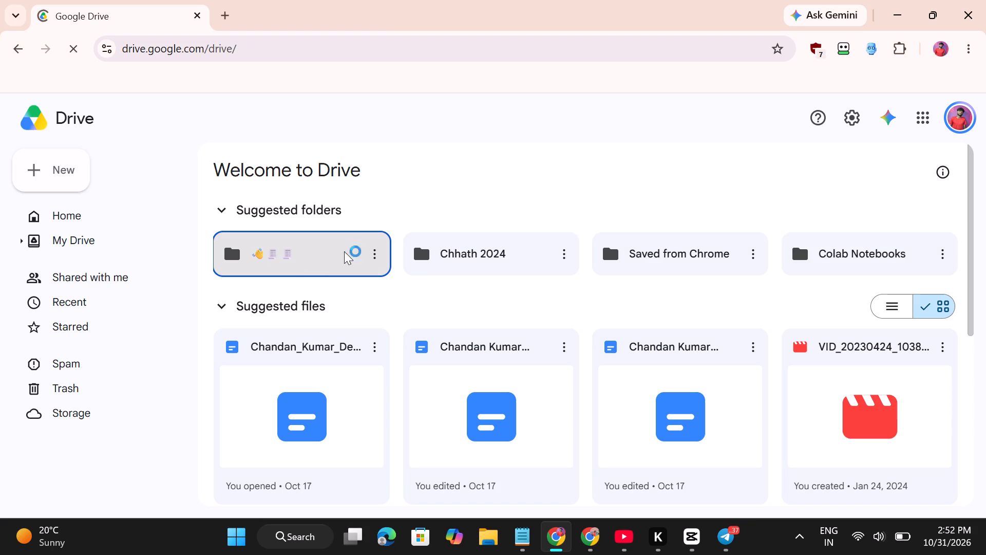
{"action": "left_click", "coordinate": [463, 252]}
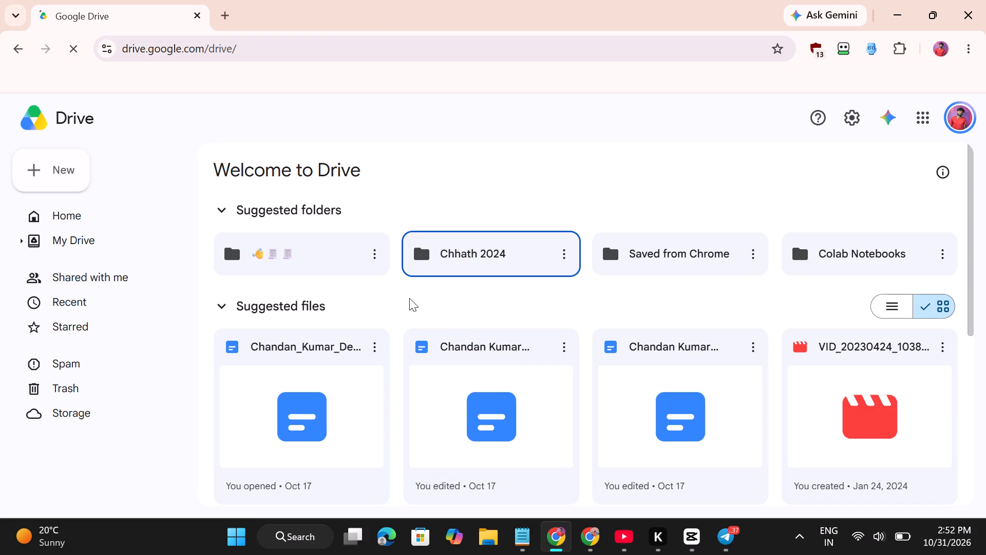
{"action": "left_click", "coordinate": [302, 270]}
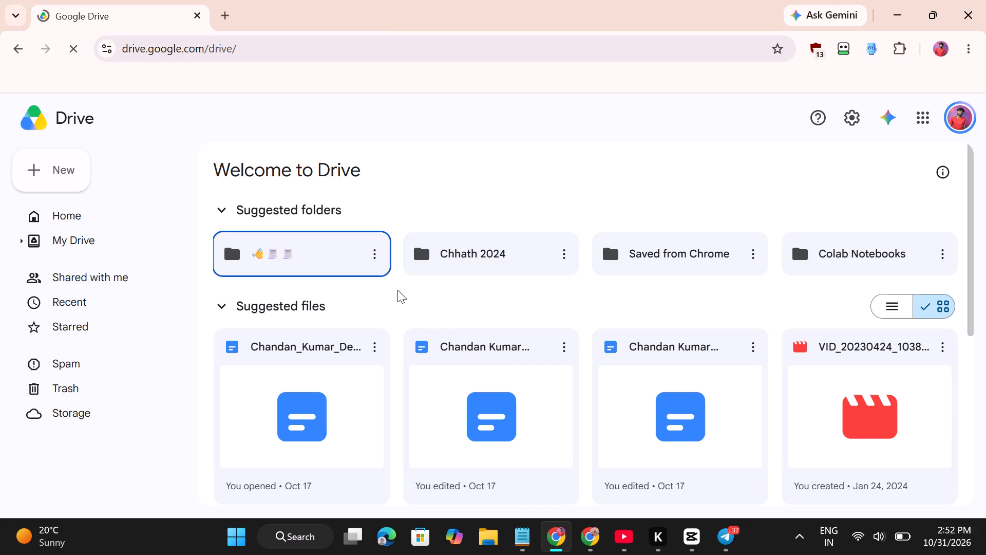
{"action": "scroll", "coordinate": [397, 308], "scroll_direction": "down", "scroll_amount": 4}
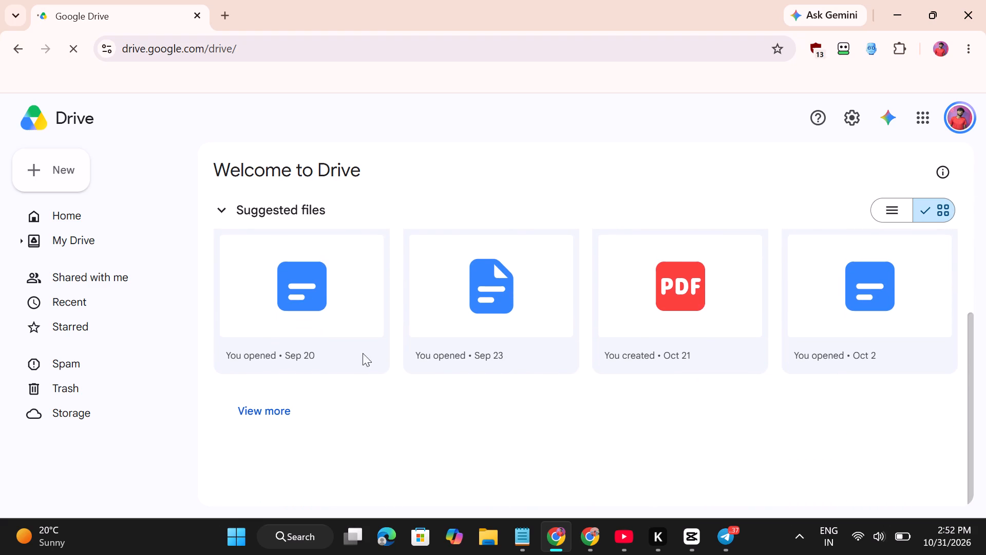
{"action": "left_click", "coordinate": [272, 415]}
{"action": "scroll", "coordinate": [404, 405], "scroll_direction": "down", "scroll_amount": 3}
{"action": "scroll", "coordinate": [404, 405], "scroll_direction": "up", "scroll_amount": 4}
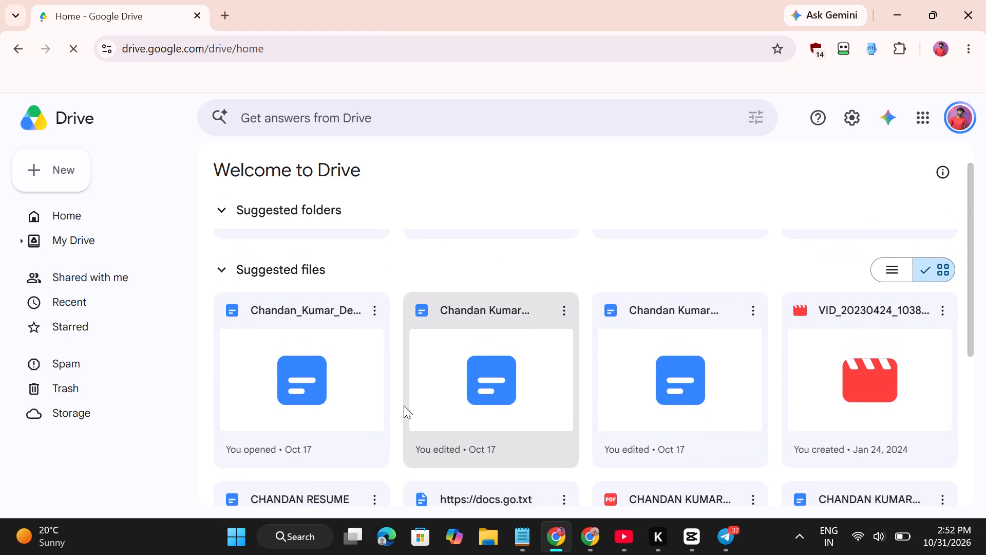
{"action": "scroll", "coordinate": [392, 292], "scroll_direction": "down", "scroll_amount": 3}
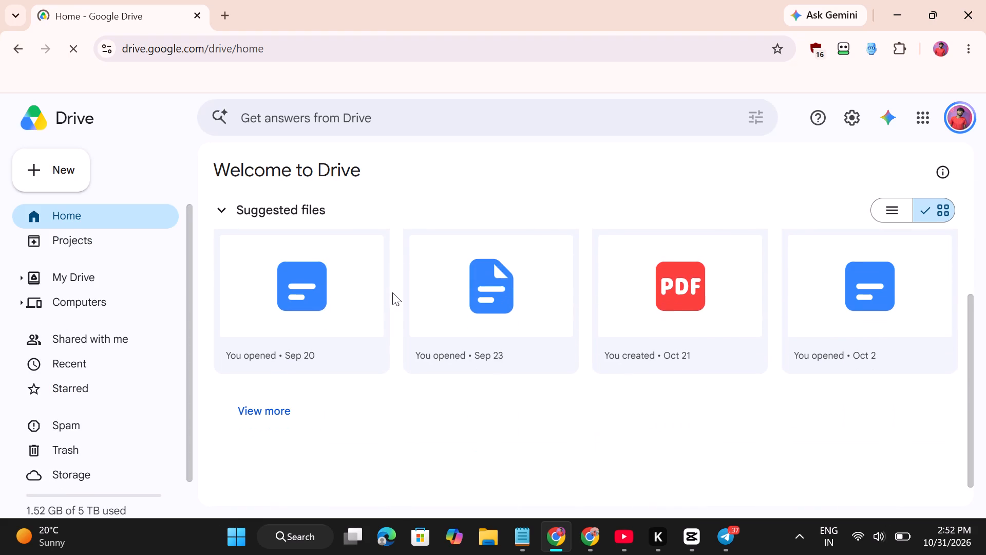
{"action": "scroll", "coordinate": [392, 292], "scroll_direction": "up", "scroll_amount": 4}
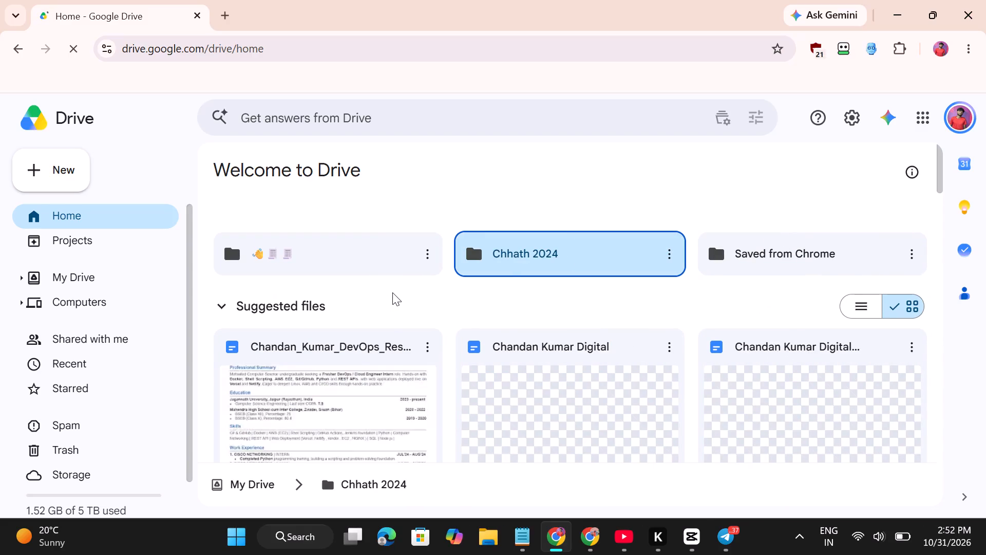
Switch to CapCut and play project 0717 from 00:00:02:24 through to the end.
{"action": "left_click", "coordinate": [682, 537]}
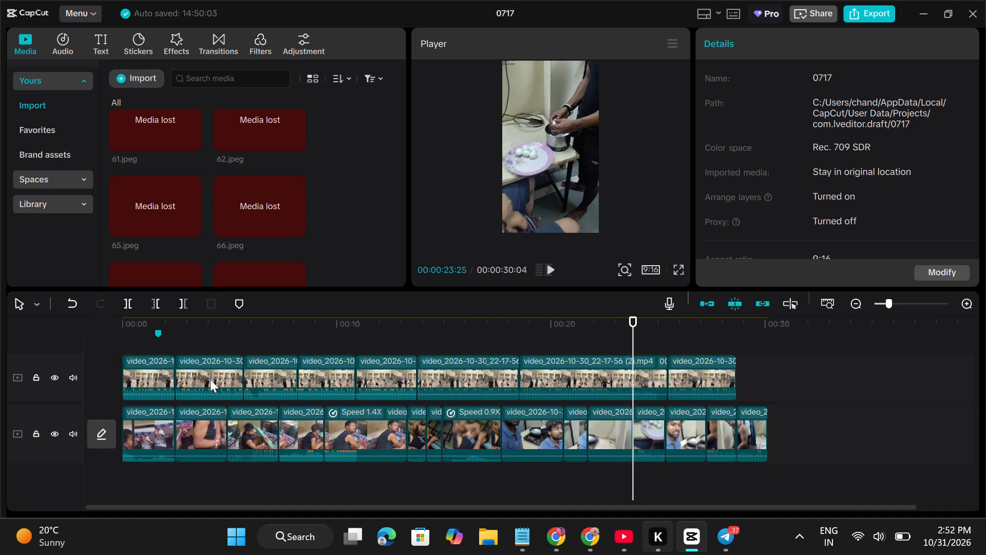
{"action": "left_click", "coordinate": [202, 410]}
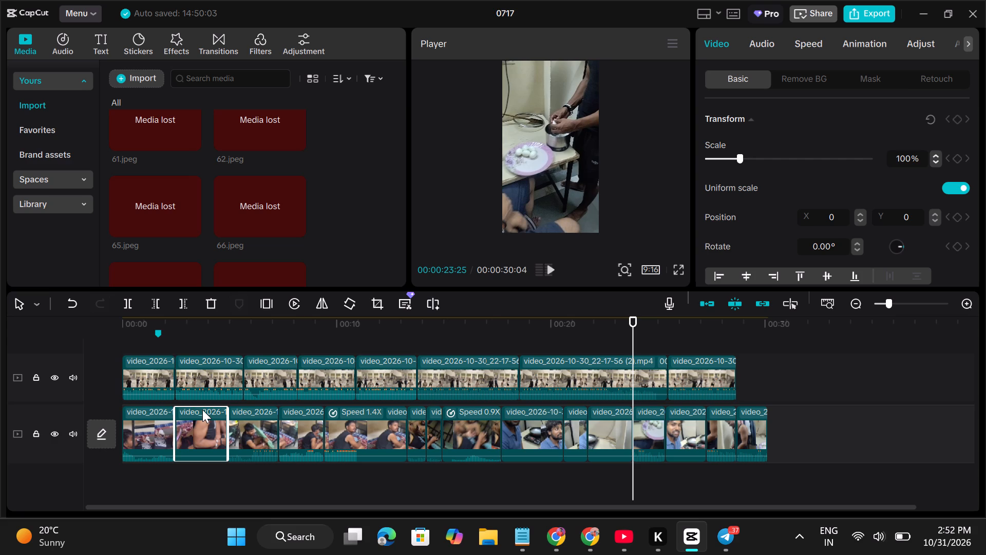
{"action": "left_click", "coordinate": [182, 346]}
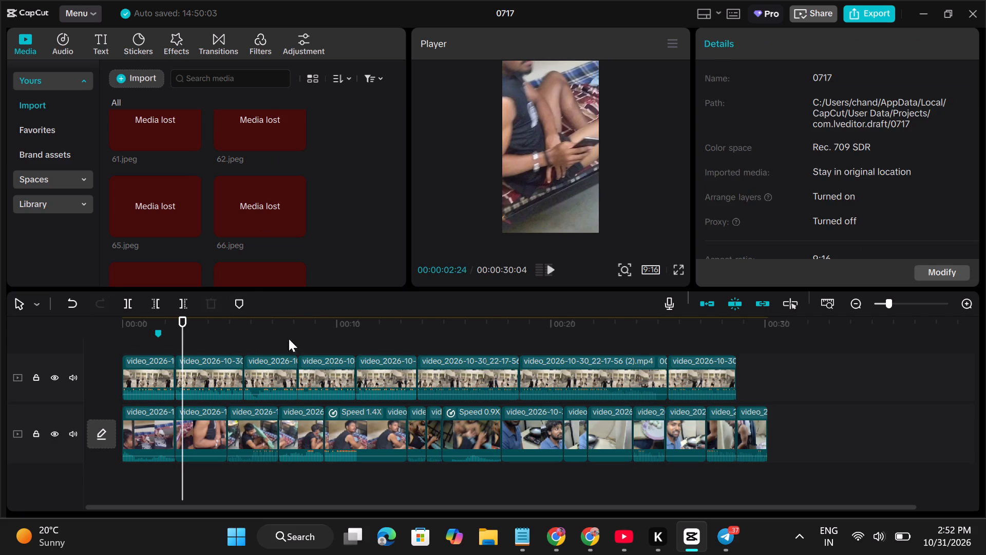
{"action": "left_click", "coordinate": [551, 266]}
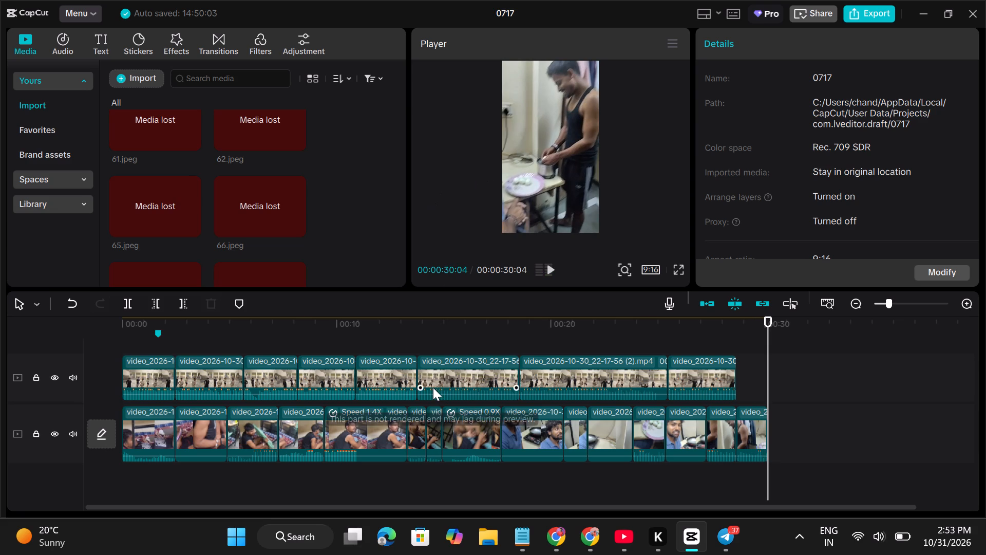
Move the lower-track clip with 1.4X speed later, placing it after the egg-plate clip at about 00:00:21.
{"action": "left_click", "coordinate": [337, 422]}
{"action": "left_click_drag", "start_coordinate": [337, 422], "coordinate": [463, 417]}
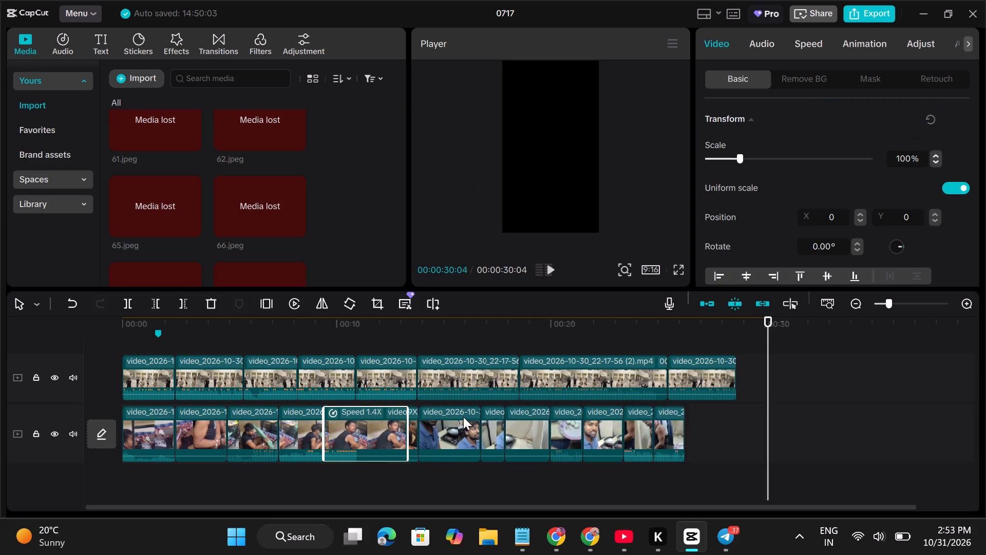
{"action": "left_click_drag", "start_coordinate": [463, 417], "coordinate": [574, 414]}
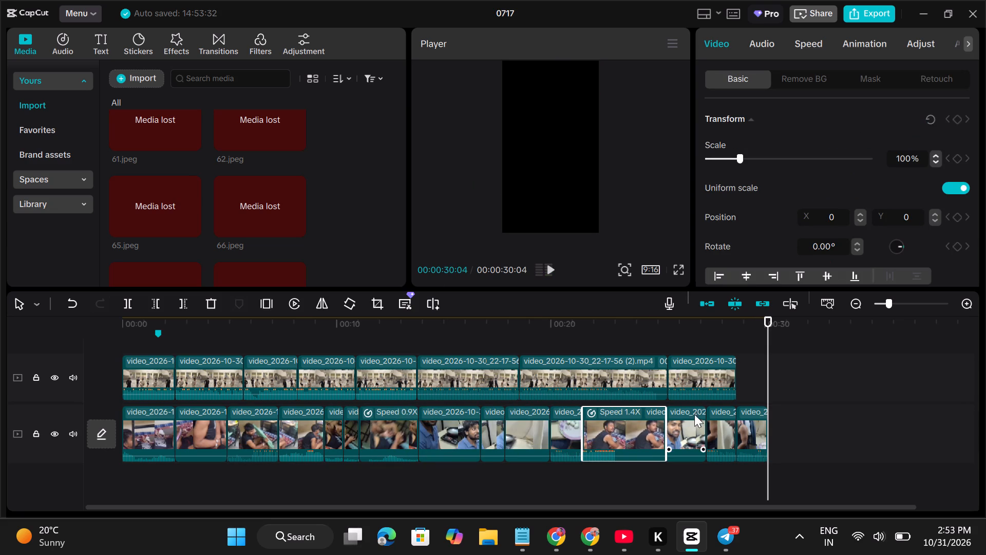
Extend the start of the second-to-last lower-track clip by about 3.4 seconds of earlier footage.
{"action": "left_click_drag", "start_coordinate": [708, 415], "coordinate": [635, 438]}
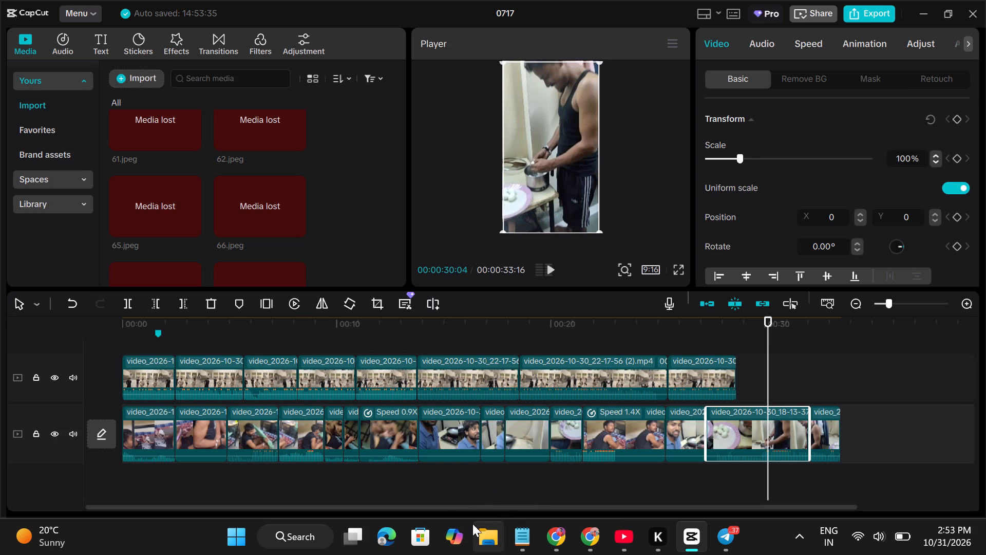
Move the 0.9X-speed lower-track clip later, placing it directly before the 1.4X-speed clip at about 00:00:19.
{"action": "left_click", "coordinate": [399, 454]}
{"action": "left_click_drag", "start_coordinate": [379, 428], "coordinate": [587, 465]}
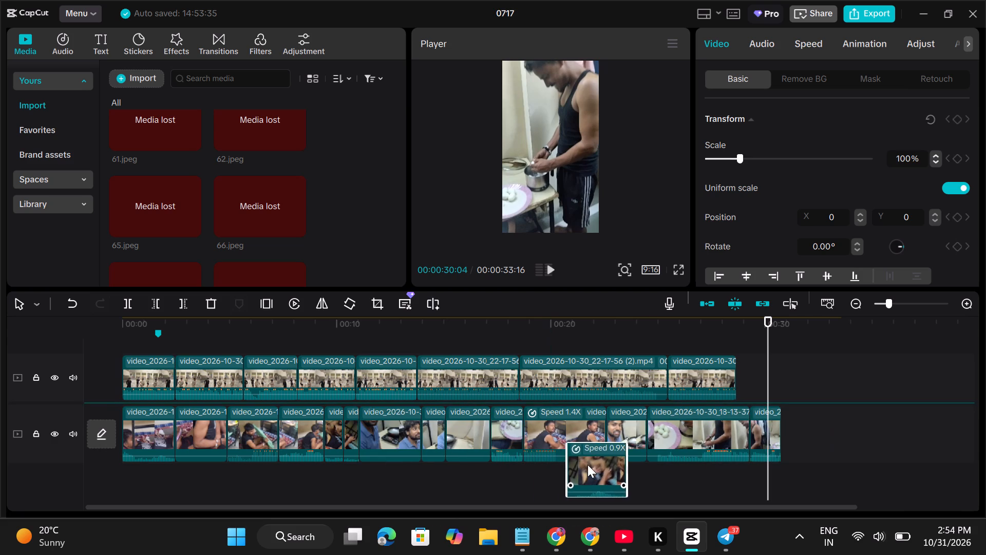
{"action": "left_click_drag", "start_coordinate": [587, 465], "coordinate": [443, 459]}
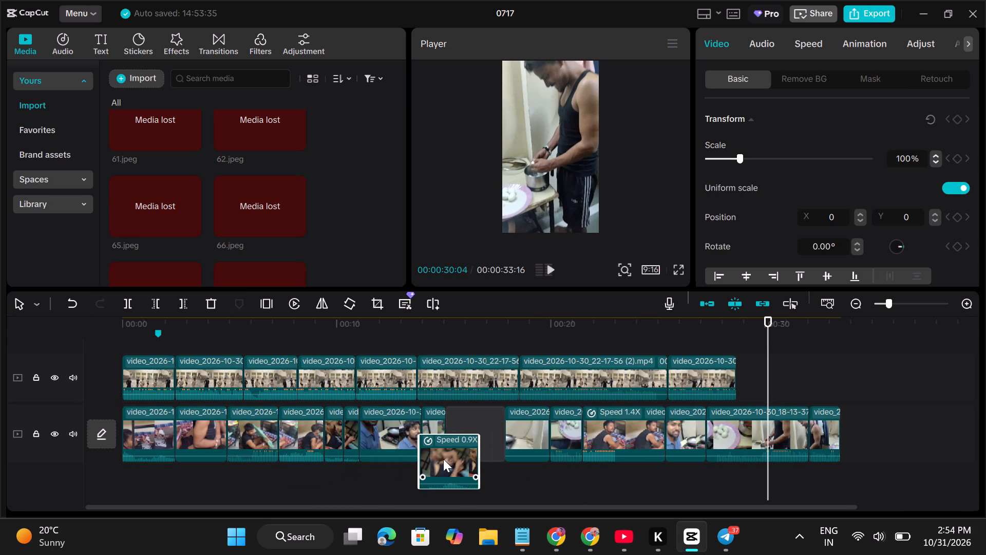
{"action": "left_click_drag", "start_coordinate": [443, 459], "coordinate": [399, 470]}
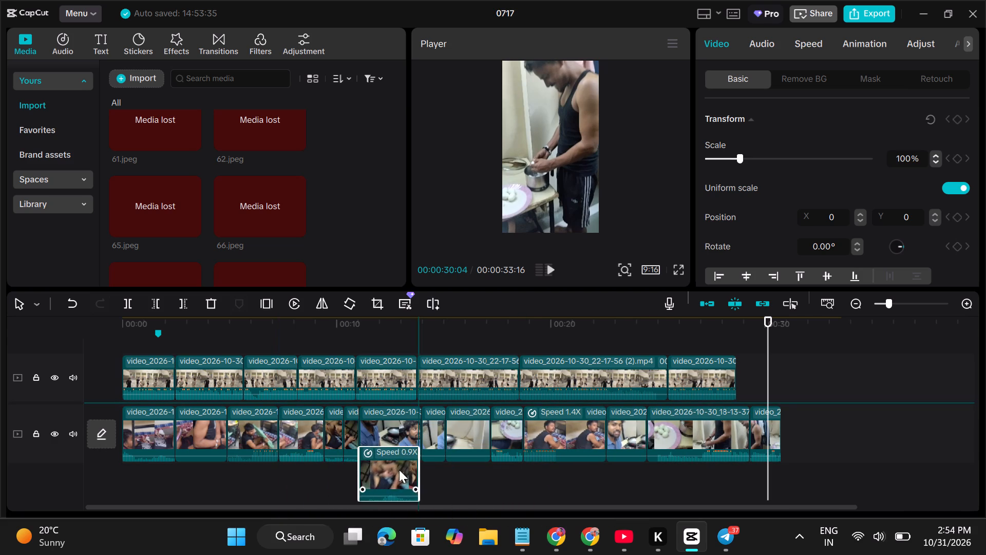
{"action": "left_click_drag", "start_coordinate": [399, 470], "coordinate": [374, 484]}
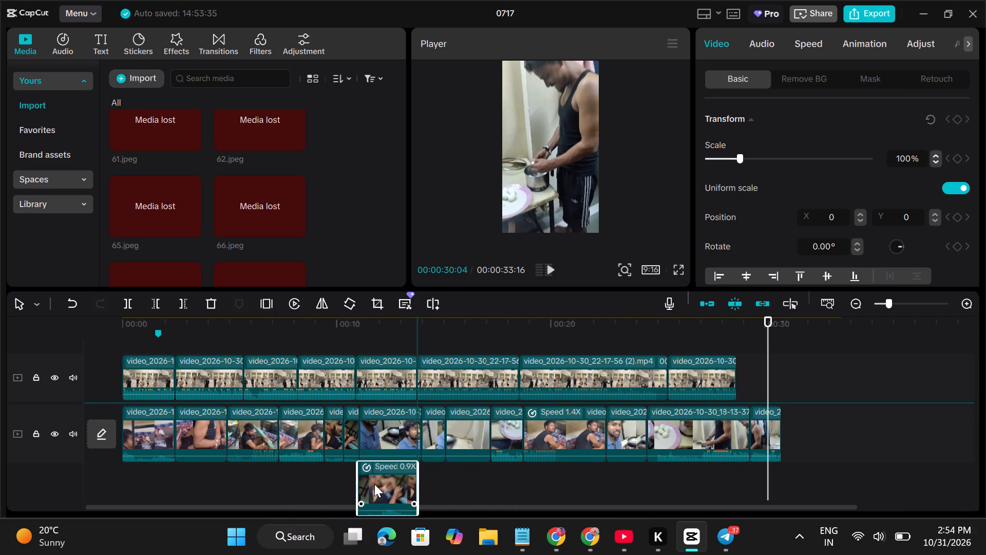
{"action": "left_click_drag", "start_coordinate": [374, 484], "coordinate": [327, 490]}
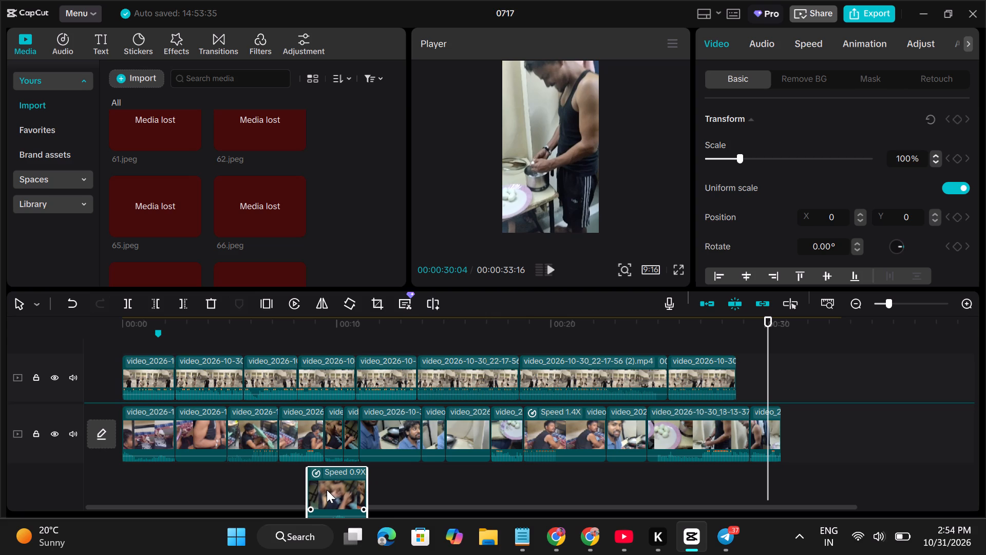
{"action": "left_click_drag", "start_coordinate": [327, 490], "coordinate": [329, 489]}
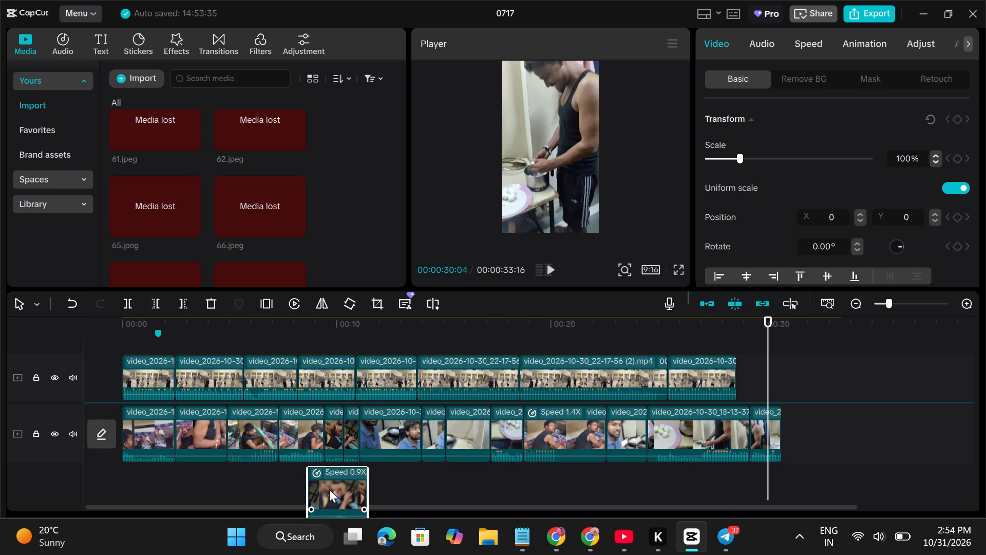
{"action": "left_click_drag", "start_coordinate": [329, 489], "coordinate": [349, 484]}
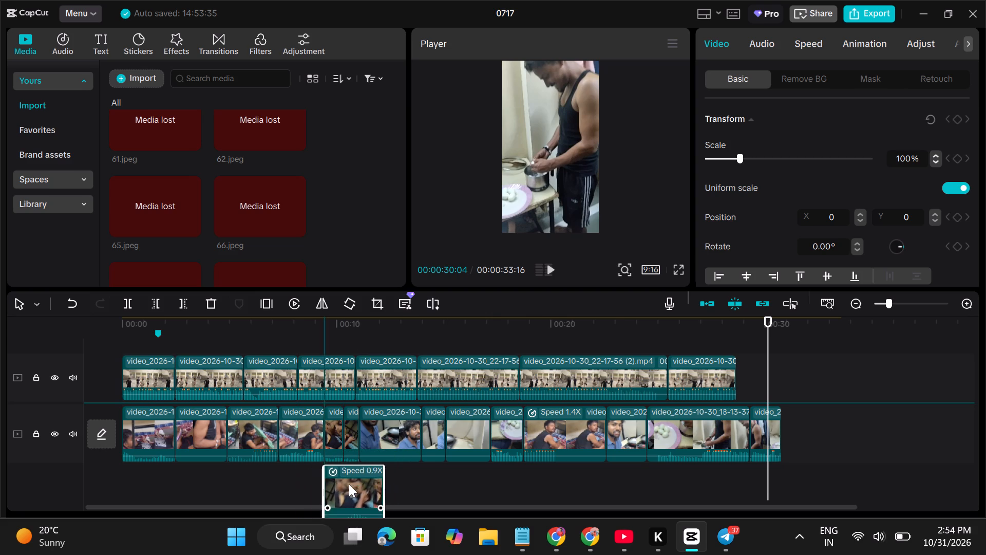
{"action": "left_click_drag", "start_coordinate": [349, 484], "coordinate": [313, 504]}
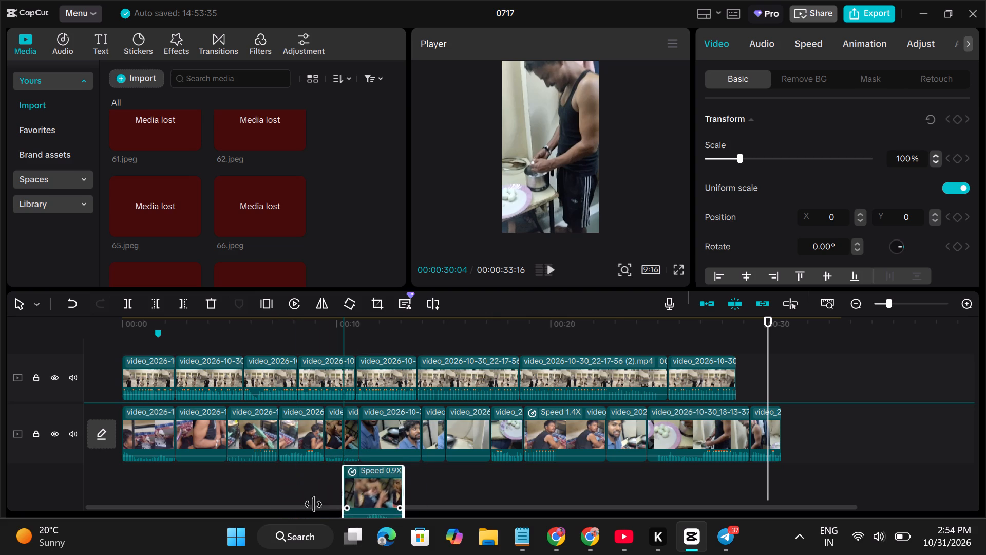
{"action": "left_click_drag", "start_coordinate": [313, 504], "coordinate": [418, 440]}
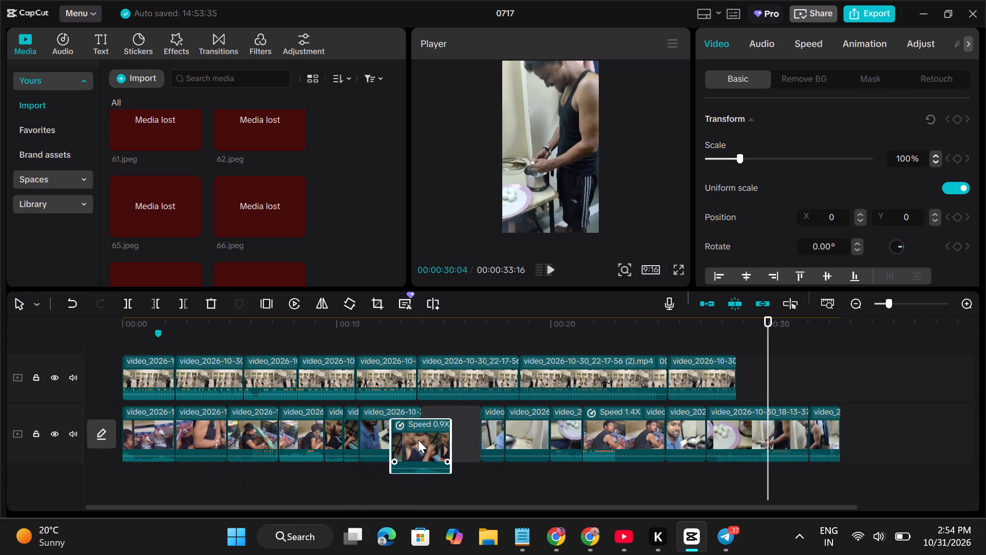
{"action": "left_click_drag", "start_coordinate": [418, 440], "coordinate": [508, 434]}
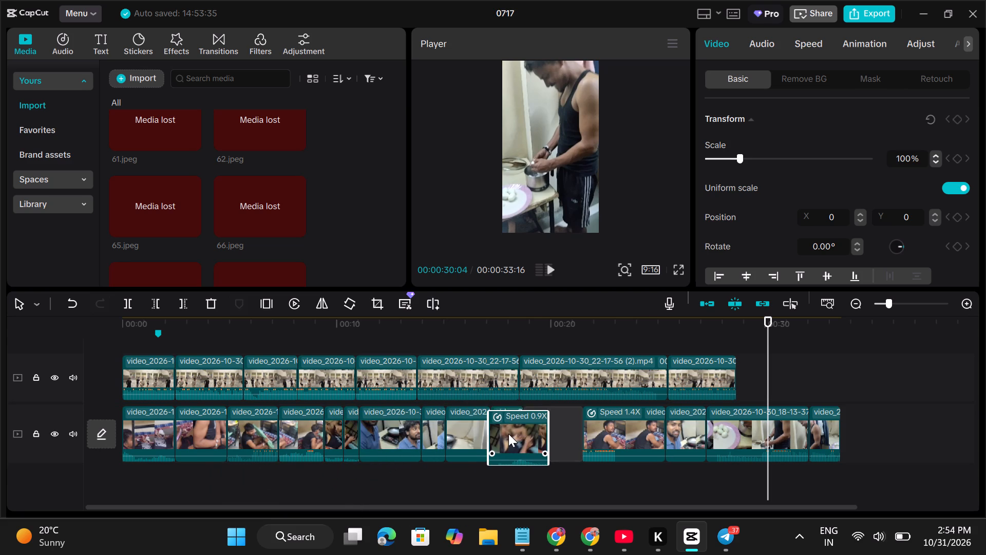
{"action": "left_click_drag", "start_coordinate": [508, 434], "coordinate": [558, 430]}
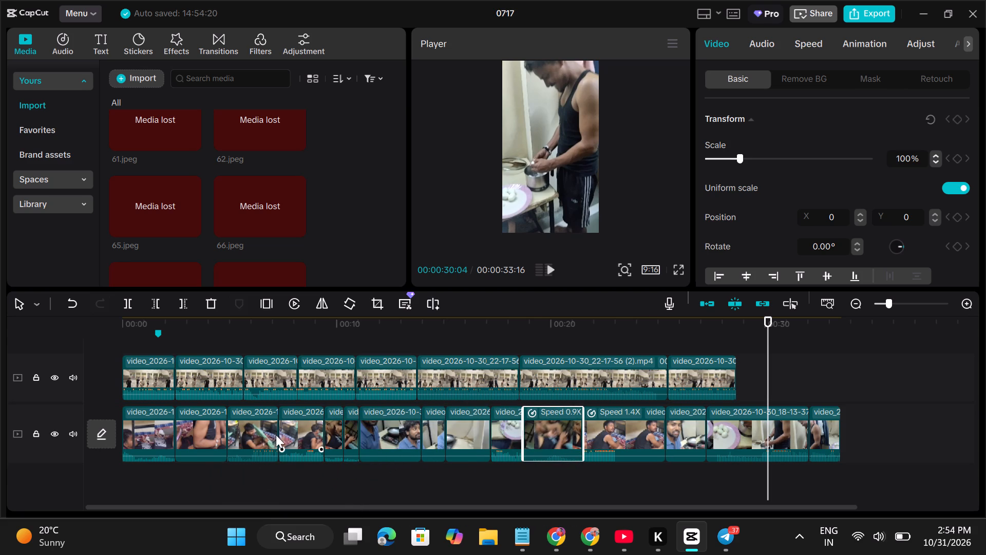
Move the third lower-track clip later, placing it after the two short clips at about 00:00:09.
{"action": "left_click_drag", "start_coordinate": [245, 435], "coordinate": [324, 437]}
Move the extended second-to-last lower-track clip one place earlier, ahead of the man's face clip at about 00:00:25.
{"action": "left_click_drag", "start_coordinate": [718, 435], "coordinate": [650, 436]}
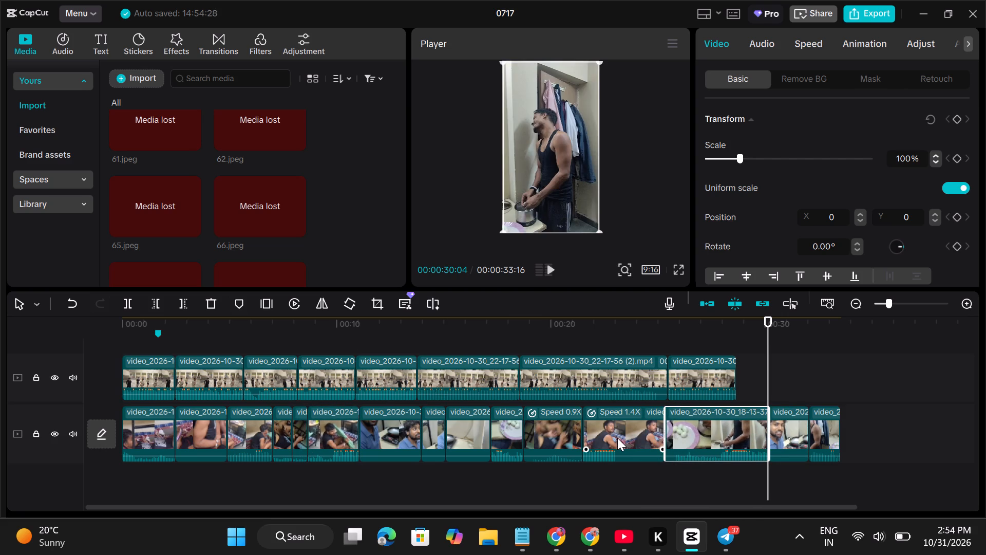
Move the 1.4X-speed lower-track clip directly ahead of the 0.9X-speed clip, starting at about 00:00:19.
{"action": "left_click_drag", "start_coordinate": [617, 438], "coordinate": [543, 433]}
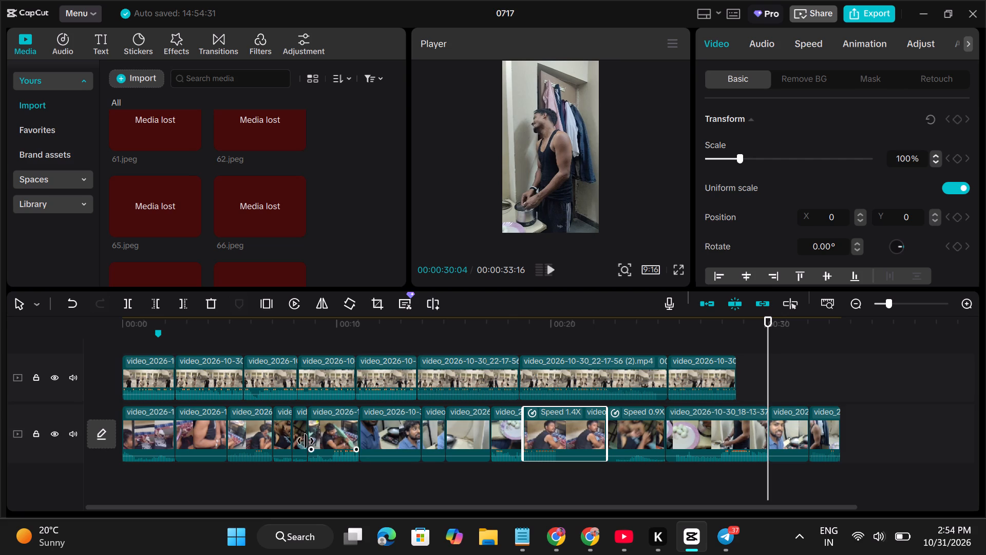
Move the lower-track clip at about 00:00:09 later, placing it just before the plain-wall clip at about 00:00:13.
{"action": "left_click_drag", "start_coordinate": [325, 434], "coordinate": [414, 437]}
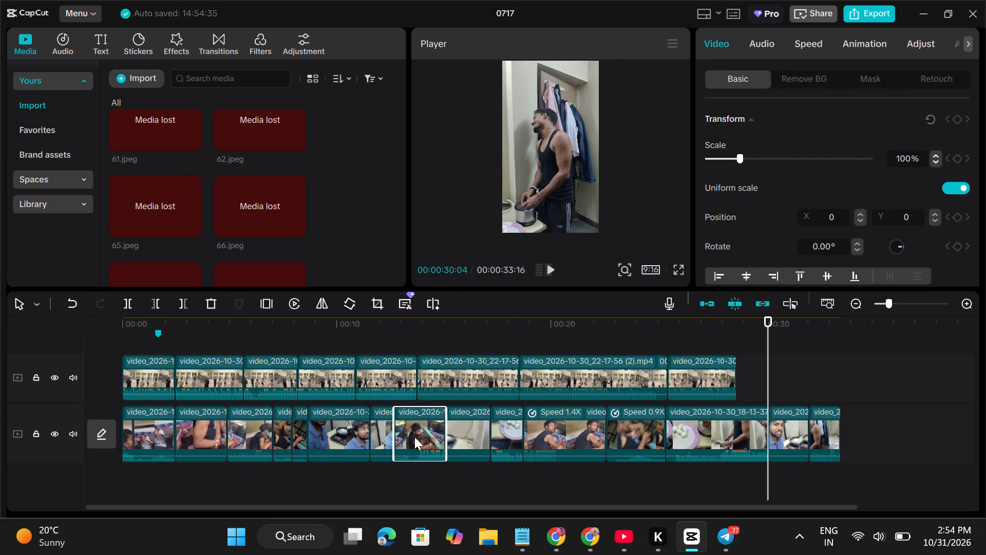
Move the third lower-track clip later, placing it directly before the repositioned clip, starting at about 00:00:10.
{"action": "left_click_drag", "start_coordinate": [246, 441], "coordinate": [340, 431]}
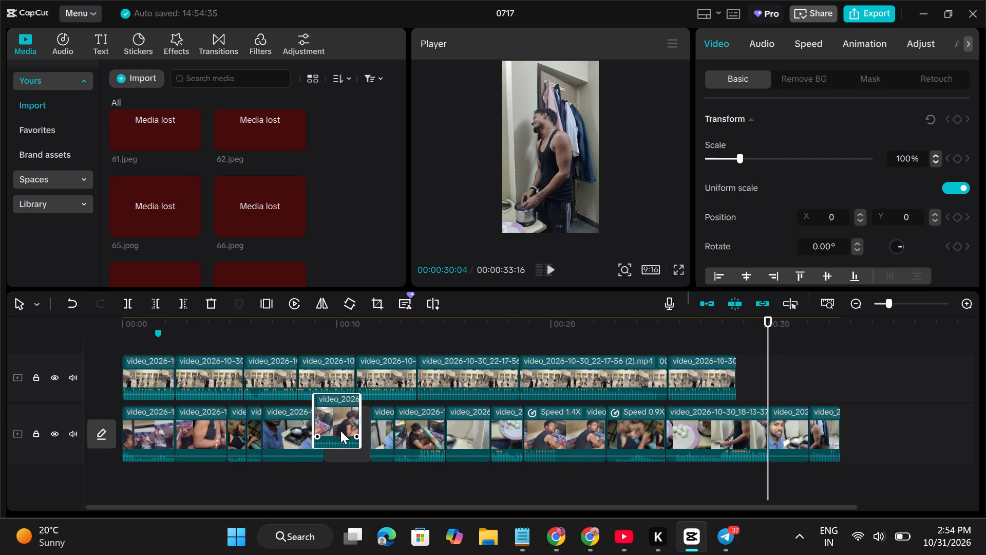
{"action": "left_click_drag", "start_coordinate": [340, 431], "coordinate": [346, 433]}
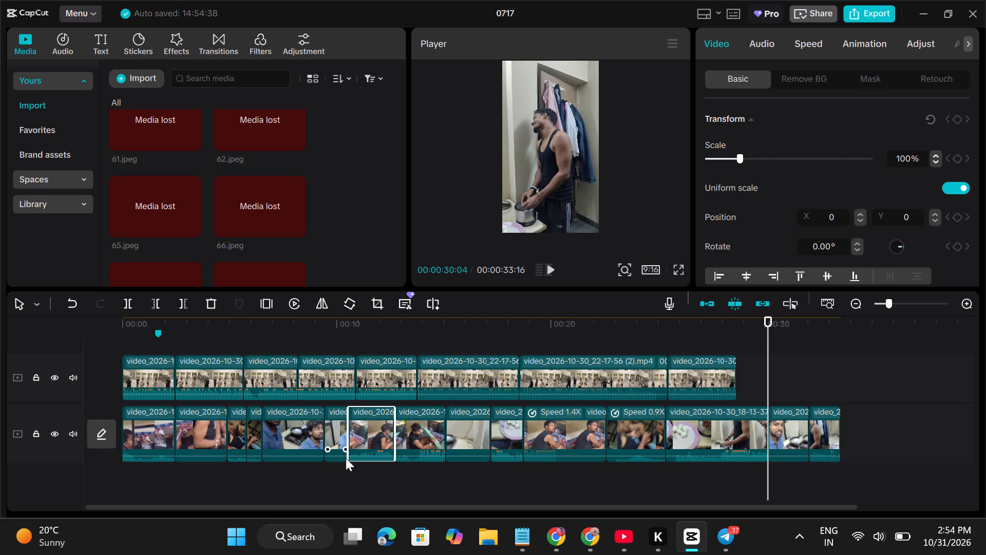
Move the short egg-plate clip on the lower track between the 1.4X and 0.9X clips, at about 00:00:21.
{"action": "left_click_drag", "start_coordinate": [500, 433], "coordinate": [546, 429]}
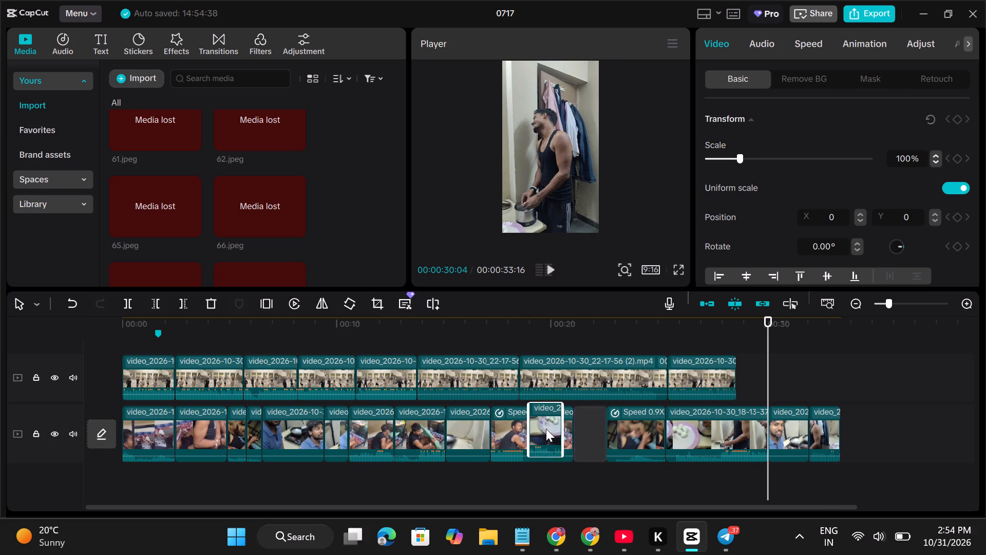
{"action": "left_click_drag", "start_coordinate": [546, 429], "coordinate": [582, 429]}
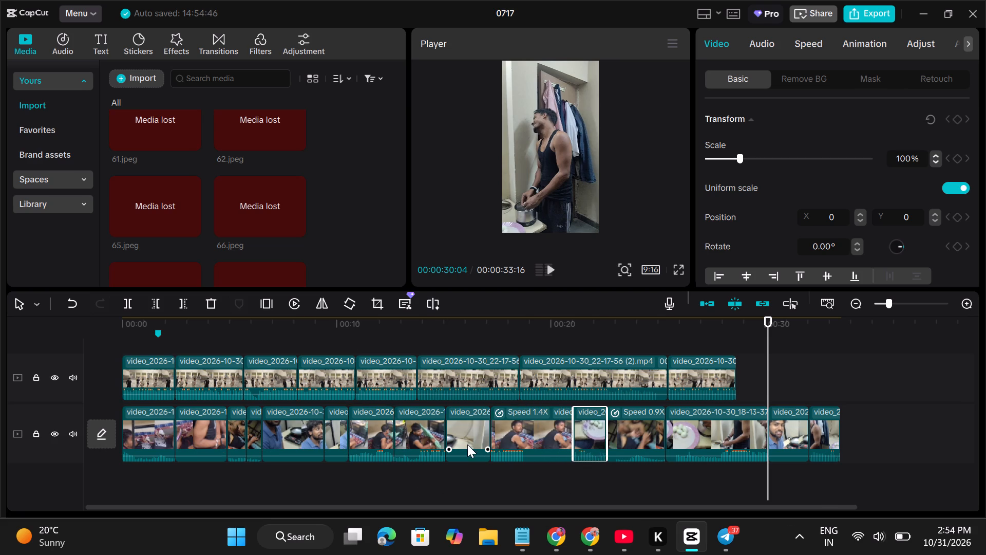
Select the plain-wall clip on the lower track and start playback from 00:00:30:04 to review the reordered sequence.
{"action": "left_click", "coordinate": [467, 445]}
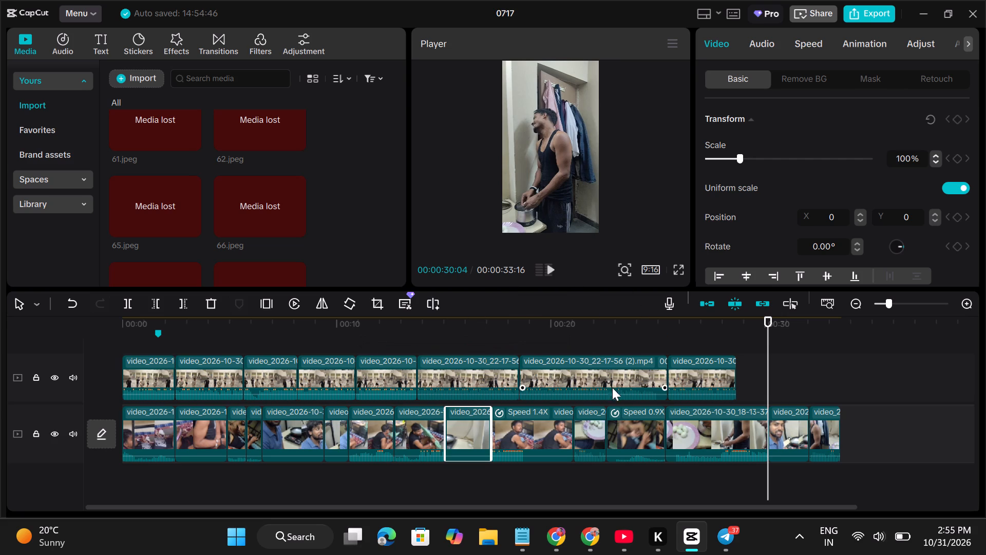
{"action": "left_click", "coordinate": [548, 269]}
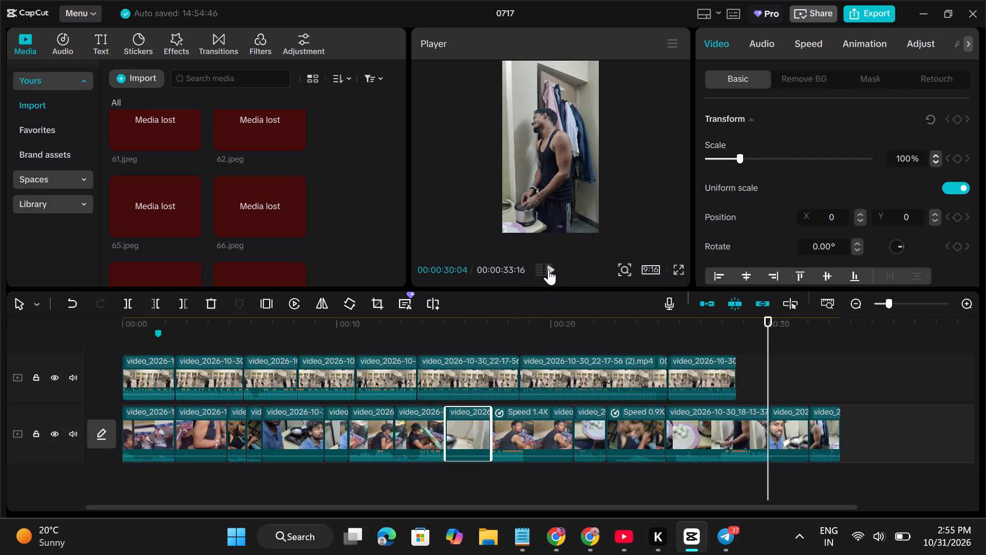